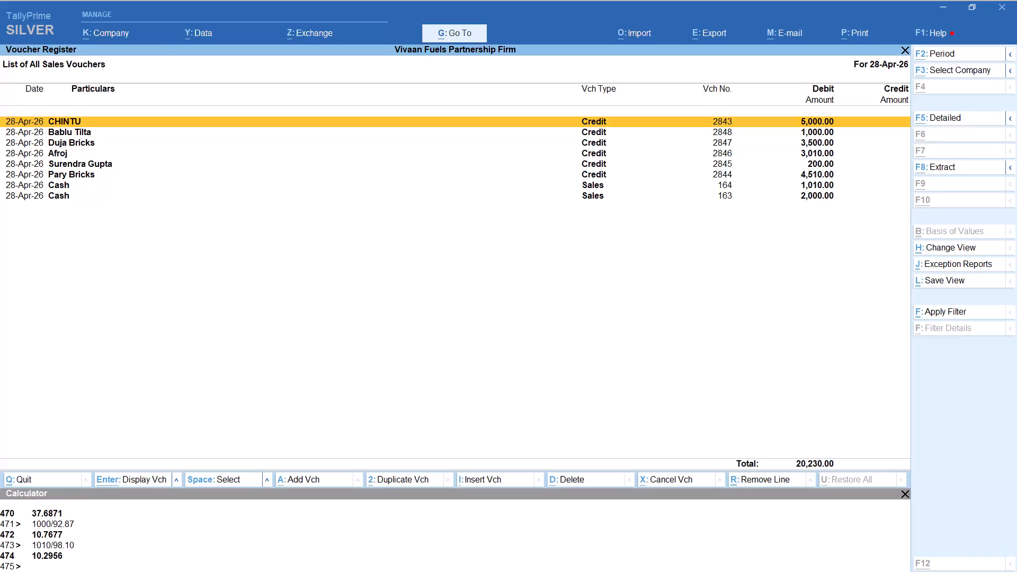
Add a credit voucher for 28-Apr-26 for the Santosh party account, keeping its default party details and the SALE ledger.
key(alt+a)
key(s)
text(anto)
key(Return)
key(Return)
key(Return)
key(Return)
key(Return)
key(Return)
key(Return)
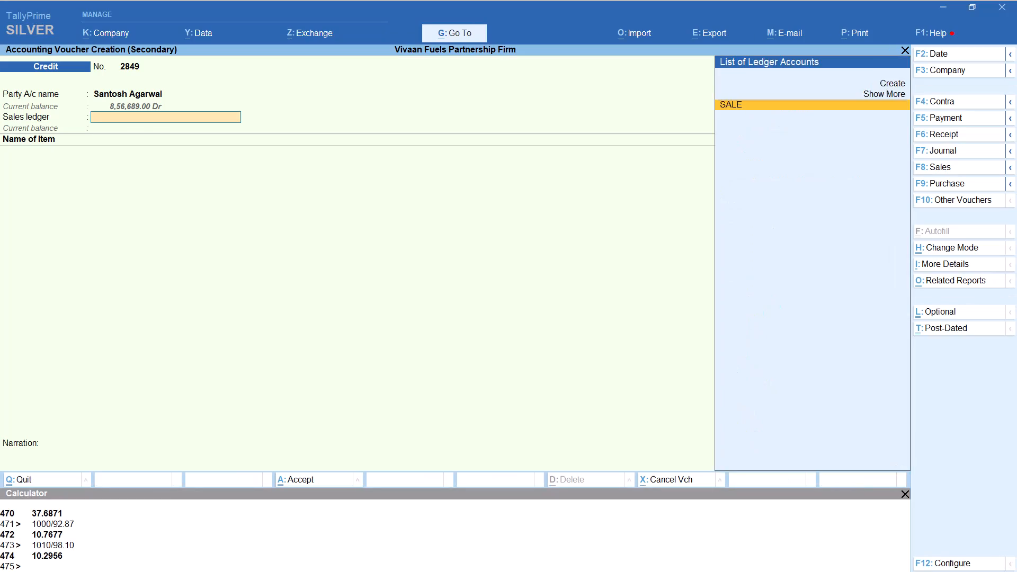
key(Return)
Add item HSD with tracking number Not Applicable, calculating the quantity as 3550/92.87 litres at a rate of 92.87.
text(hs)
key(Return)
key(Up)
key(Return)
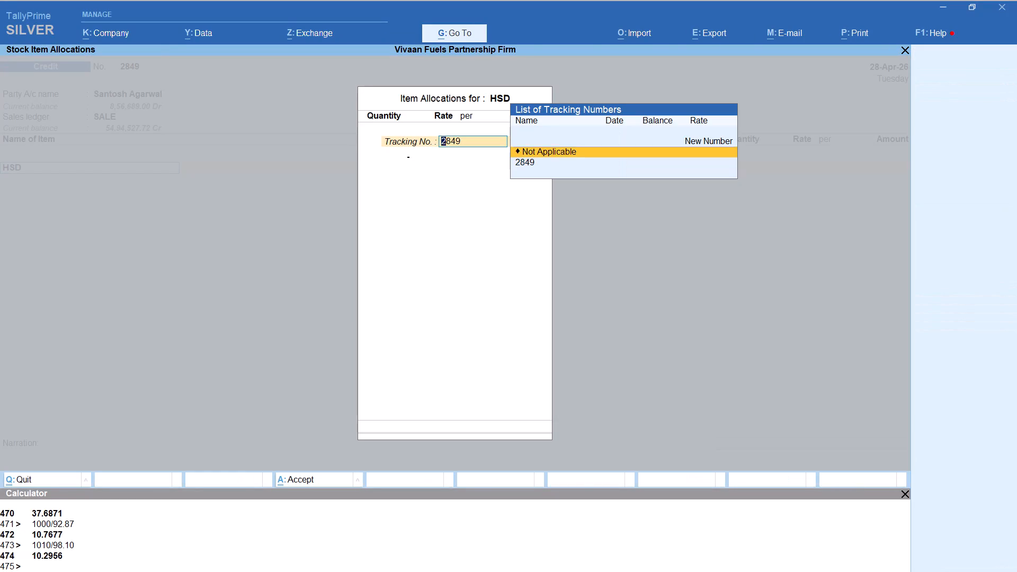
key(alt+c)
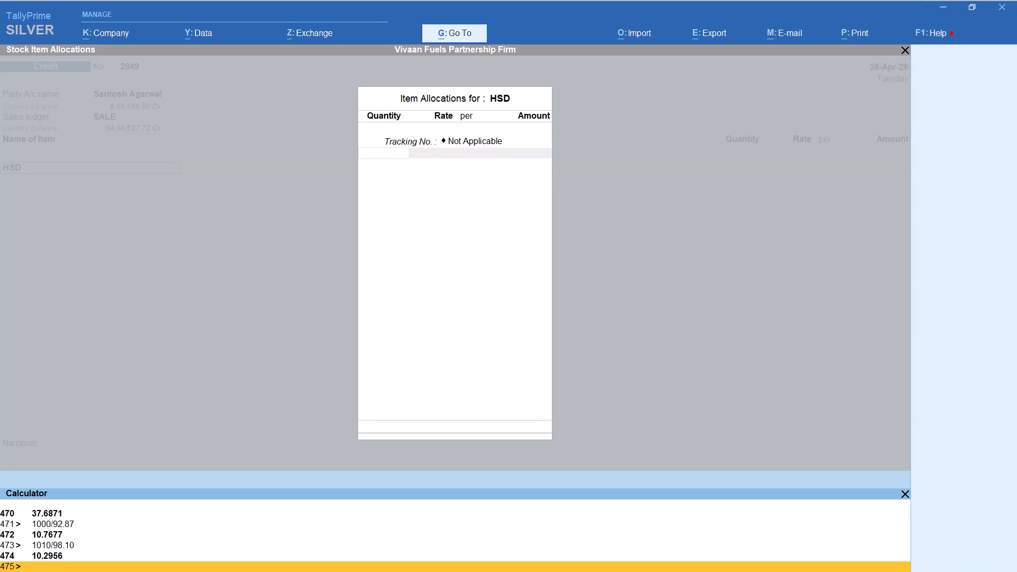
text(3550/92.87)
key(Return)
key(Return)
key(Return)
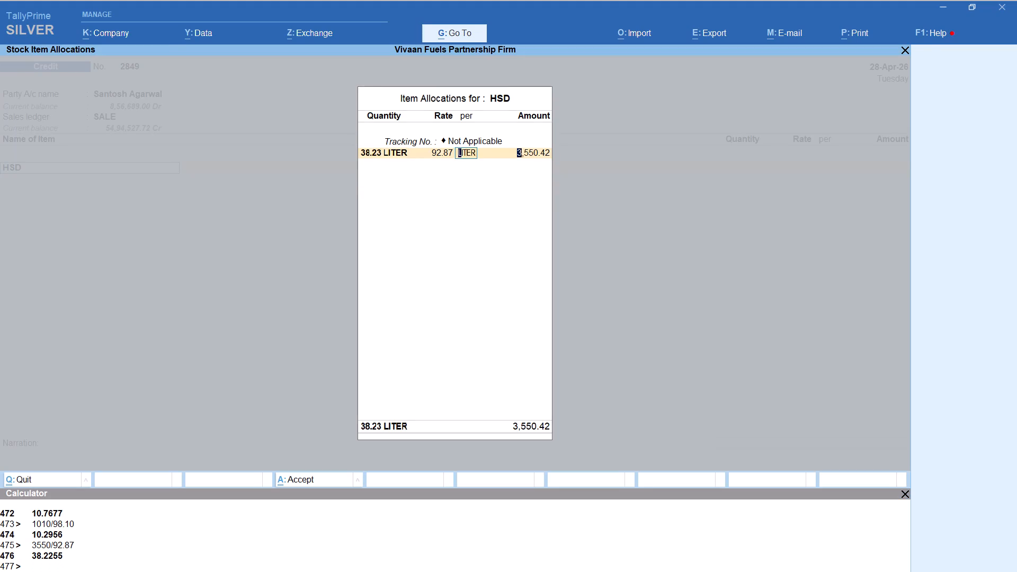
key(Return)
key(Return)
key(Return)
key(Return)
Add the Round Off ledger to the voucher and save it.
text(rou)
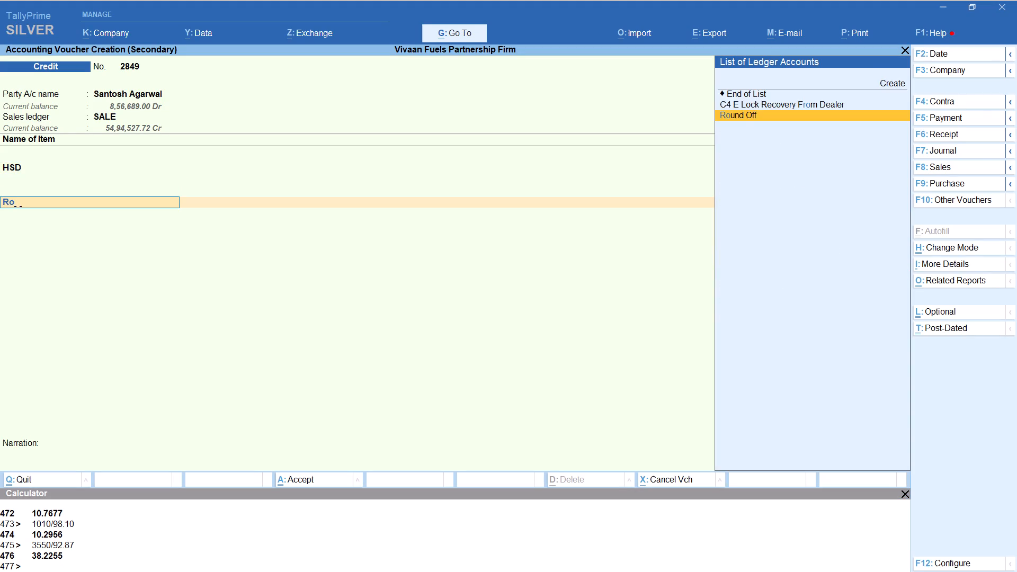
key(Return)
key(ctrl+a)
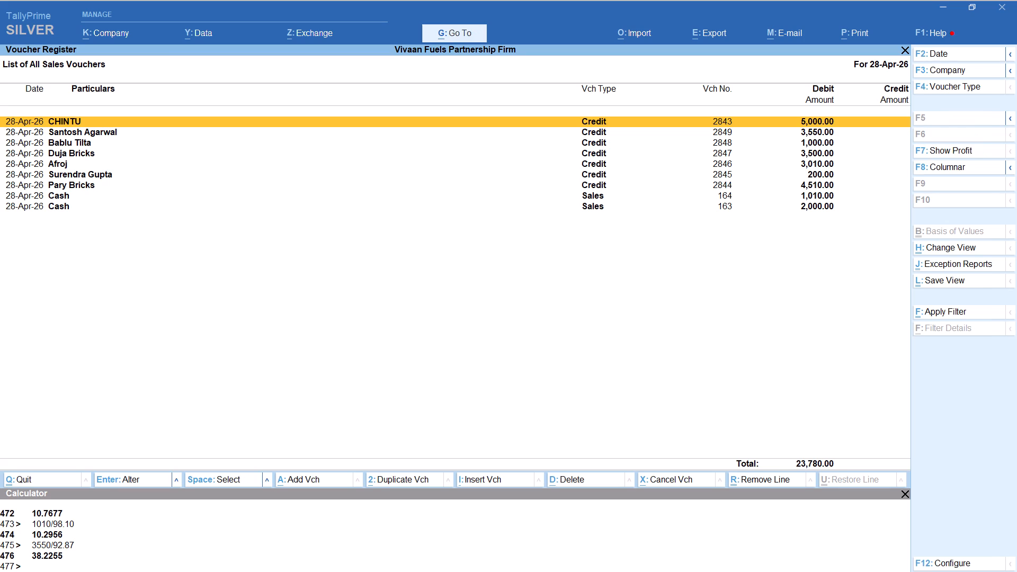
Consult the 28-Apr CREDIT cell in the Excel balance sheet, and start another credit voucher for the Santosh account with the SALE ledger.
key(alt+Tab)
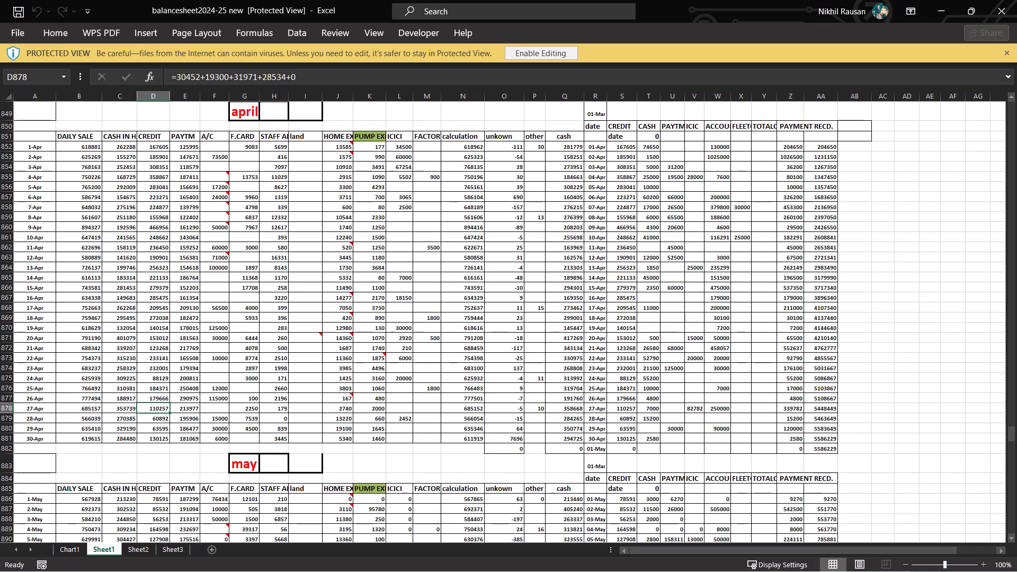
click(156, 417)
key(alt+Tab)
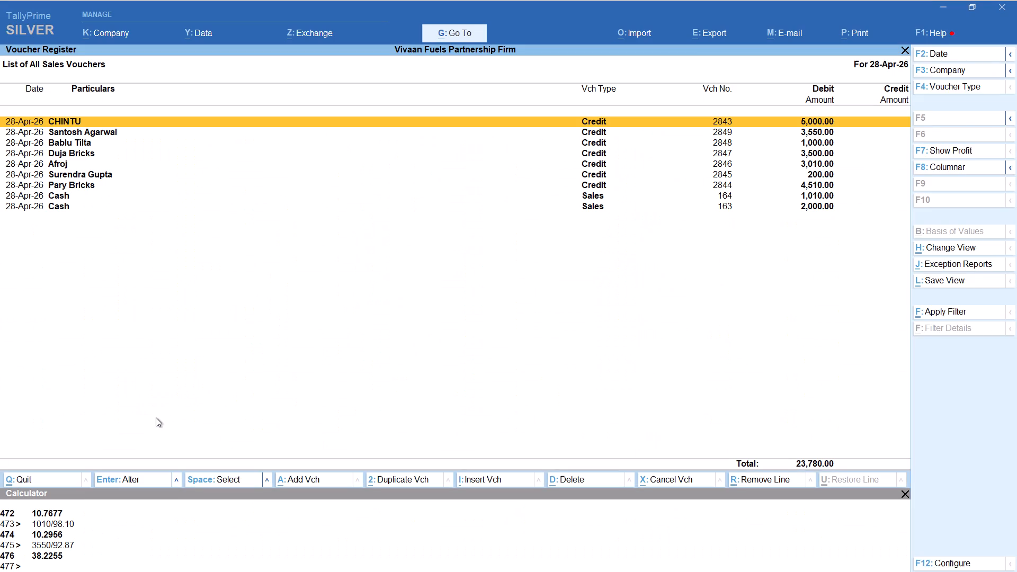
key(alt+a)
text(santo)
key(Return)
key(Return)
key(Return)
key(Return)
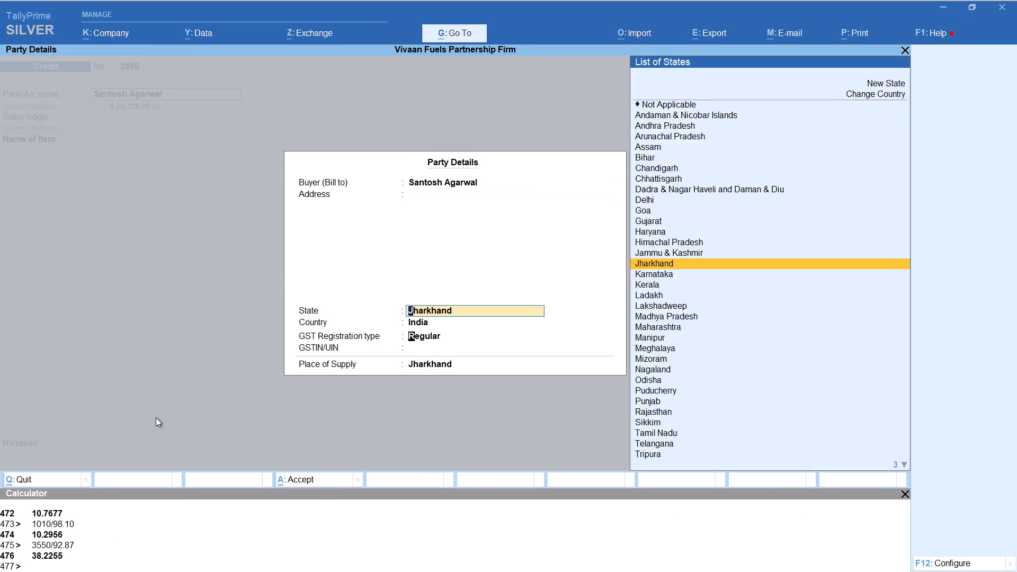
key(Return)
key(Return)
key(Return)
key(Return)
Add item HSD with tracking number Not Applicable, calculating the quantity as 32145/92.87 litres at the default rate.
key(h)
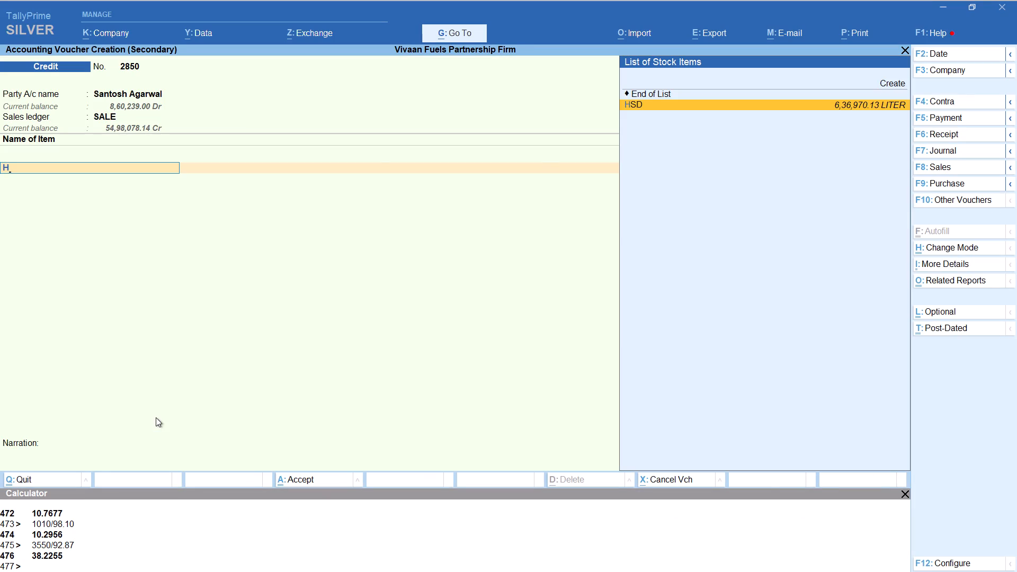
key(Return)
key(Up)
key(Return)
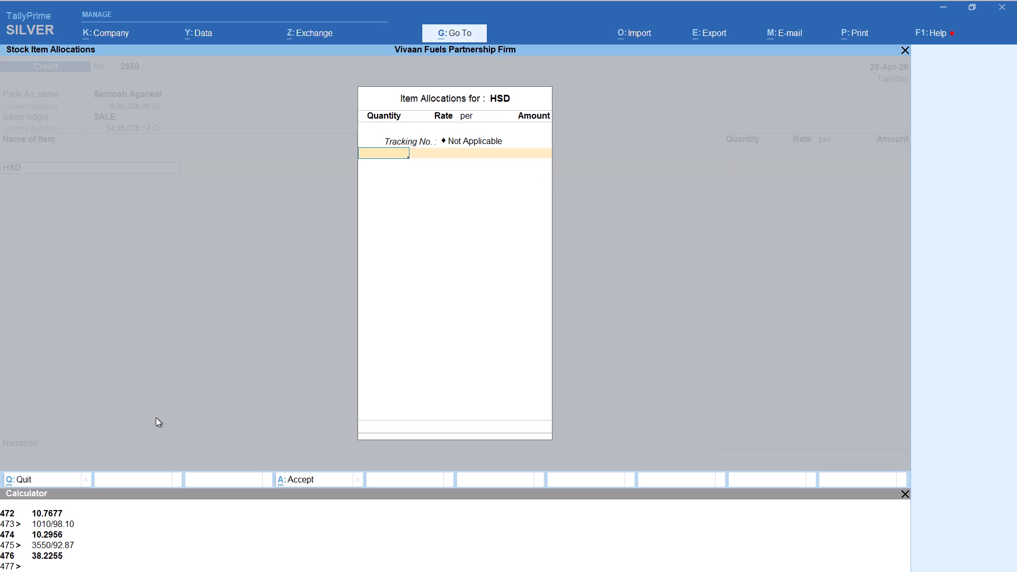
key(alt+c)
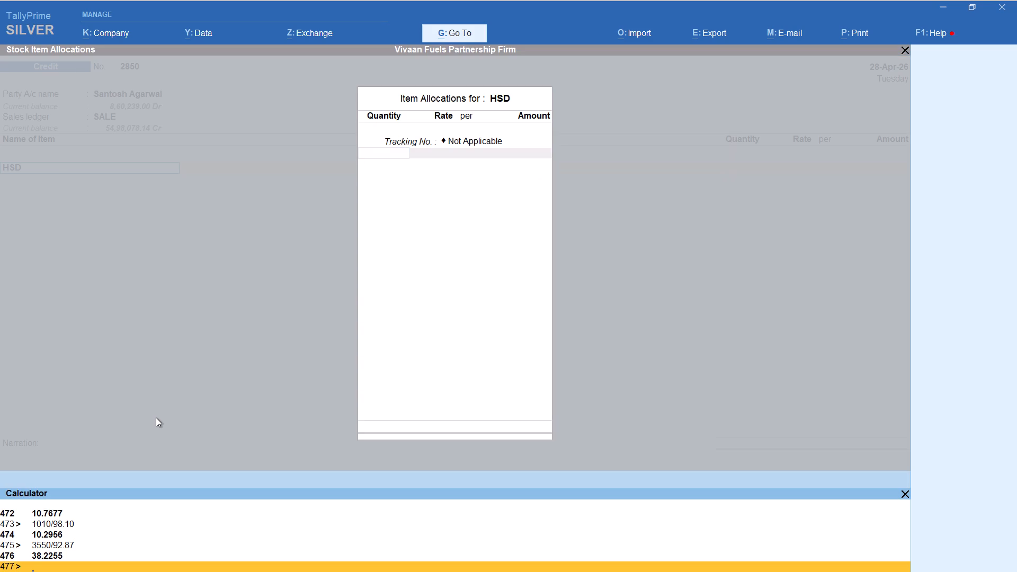
text(32145)
text(/92.87)
key(Return)
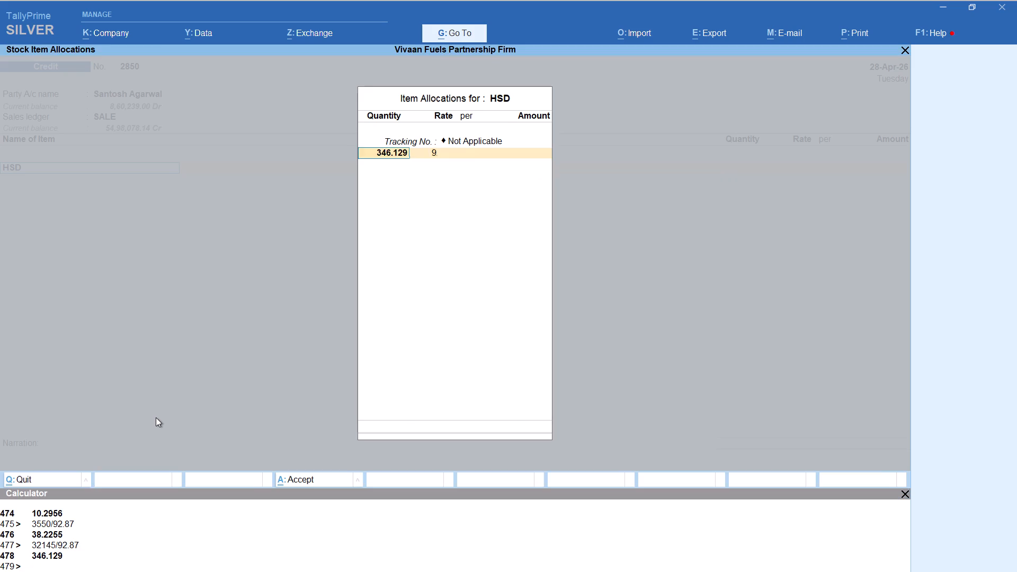
key(Return)
key(Return)
key(Return)
key(Return)
key(Return)
key(Return)
Add the Round Off ledger to the second Santosh voucher and save it.
text(rou)
key(Return)
key(ctrl+a)
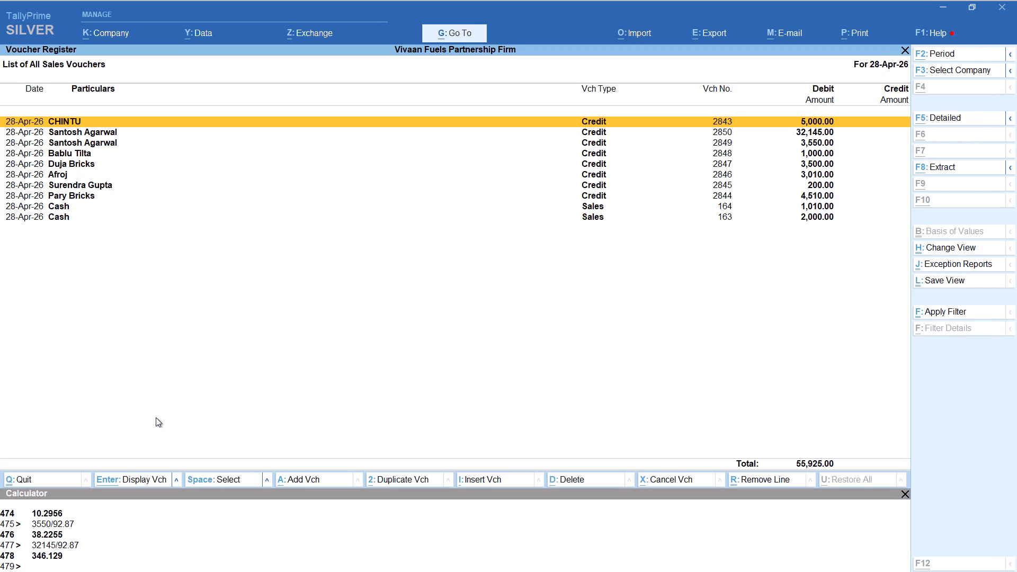
Add a credit voucher for the Ravindra party account, keeping its default party details and the SALE ledger.
key(alt+a)
text(ravin)
key(Down)
key(Down)
key(Return)
key(Return)
key(Return)
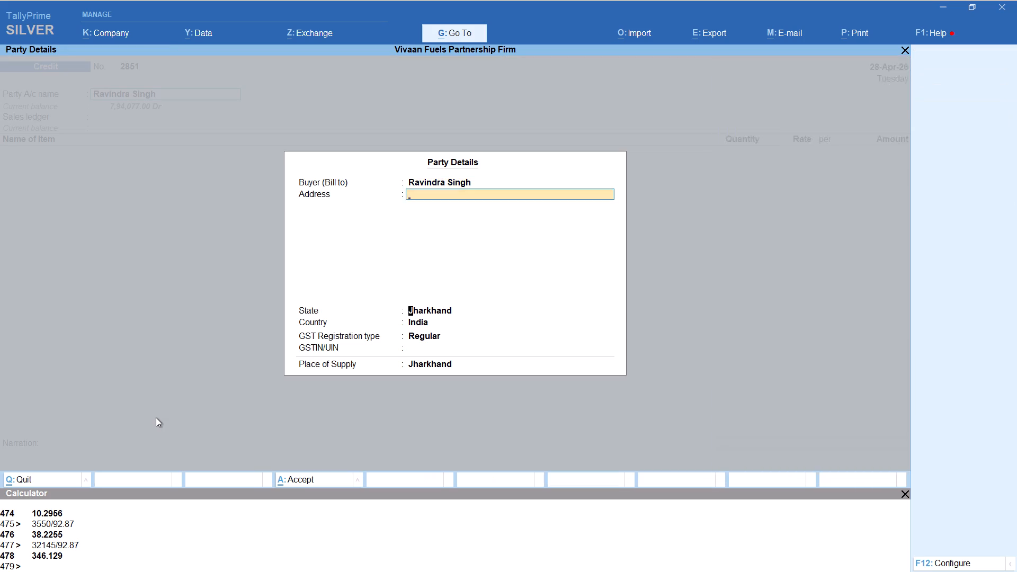
key(Return)
key(Return)
key(Return)
key(Return)
key(Return)
Add item HSD with tracking number Not Applicable, calculating the quantity as 3467/92.87 litres at a rate of 92.87.
text(hs)
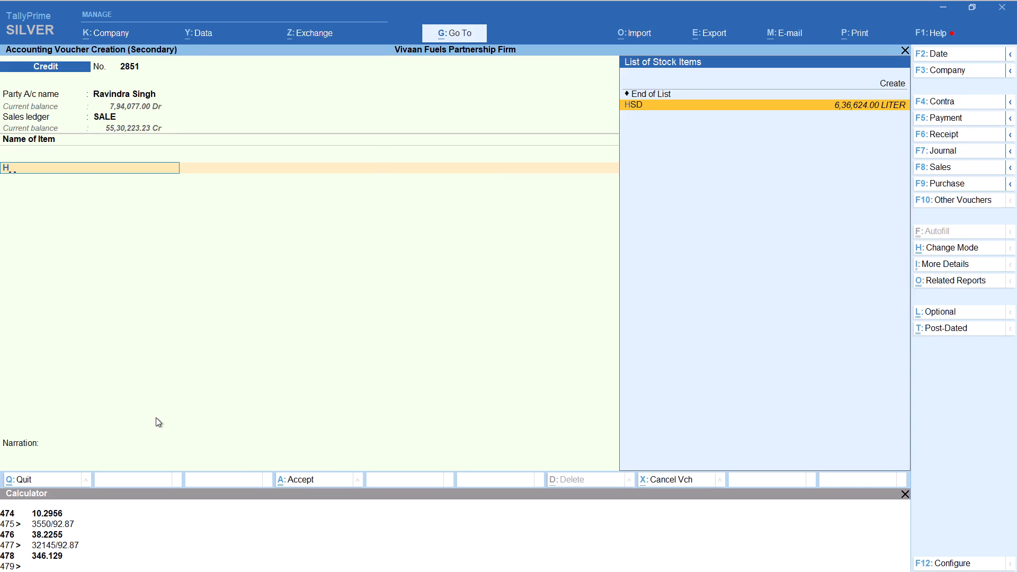
key(Return)
key(Up)
key(Return)
key(alt+c)
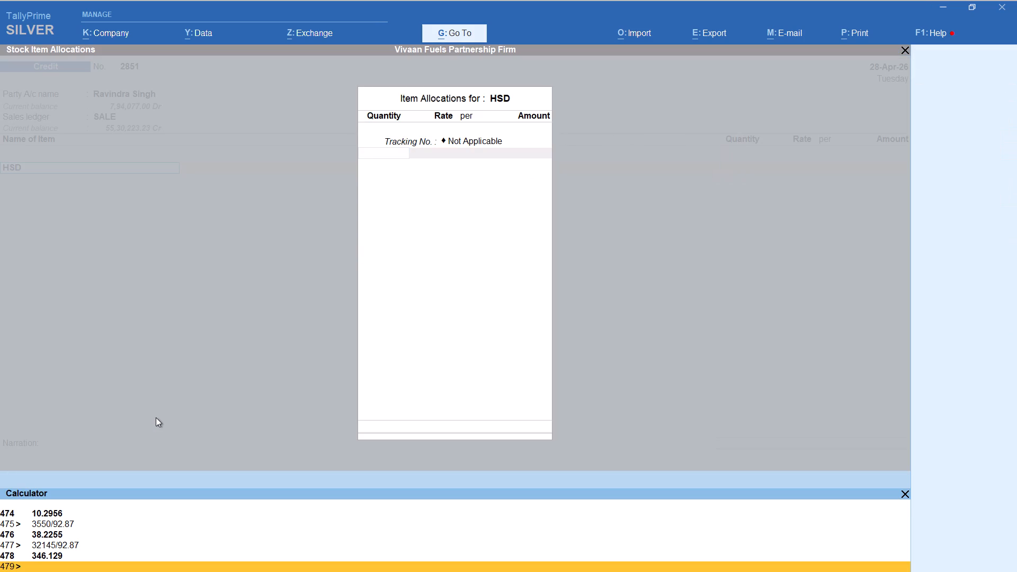
text(3467/92.87)
key(Return)
key(Return)
key(Return)
key(Return)
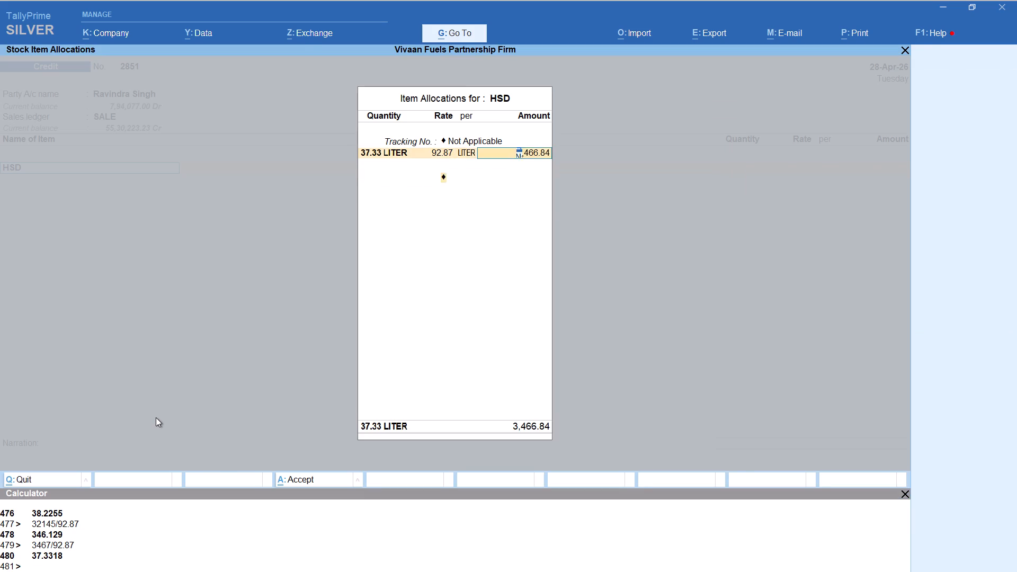
key(Return)
key(Return)
key(Return)
Add the Round Off ledger to the Ravindra voucher and save it.
text(rou)
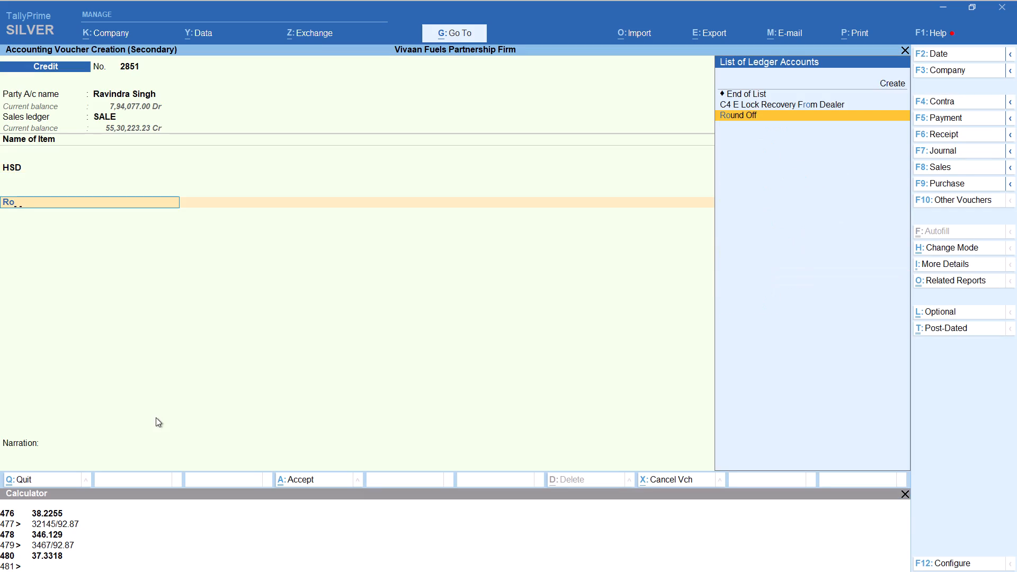
key(Return)
key(ctrl+a)
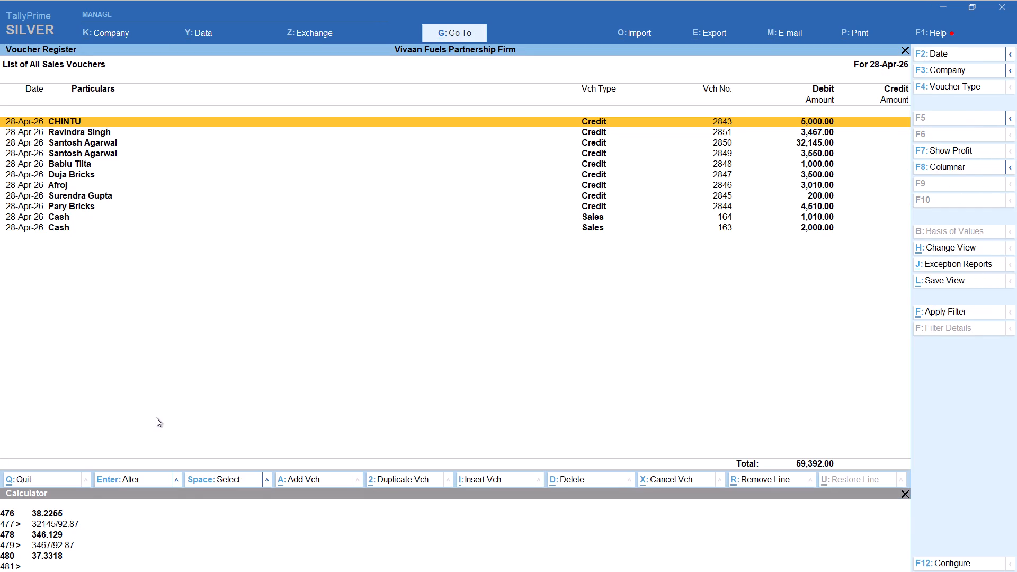
Add a credit voucher for the Mohan party account, keeping its default party details and the SALE ledger.
key(alt+a)
text(moh)
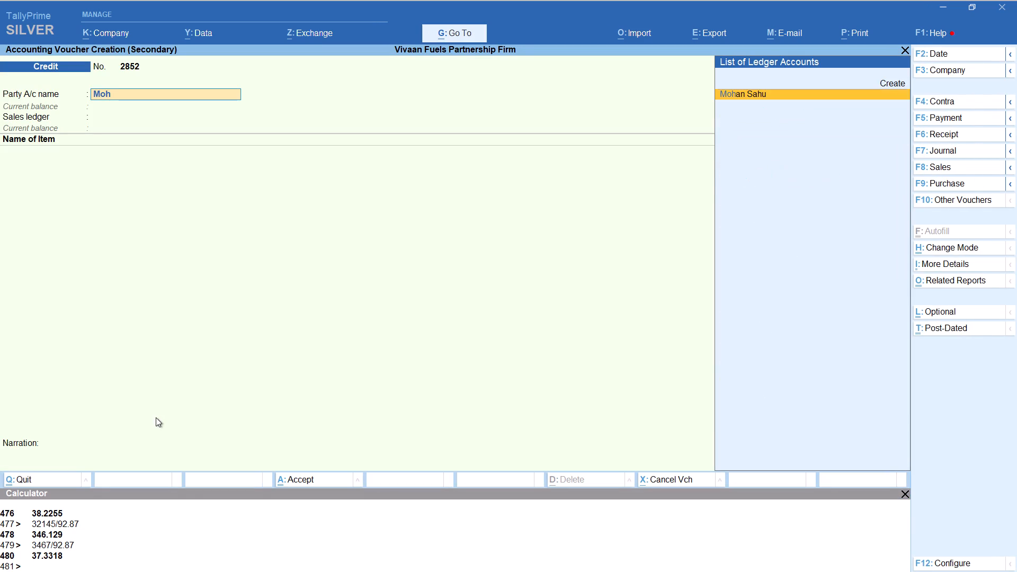
key(Return)
key(Return)
key(Return)
key(Return)
key(Return)
key(Return)
key(Return)
key(Return)
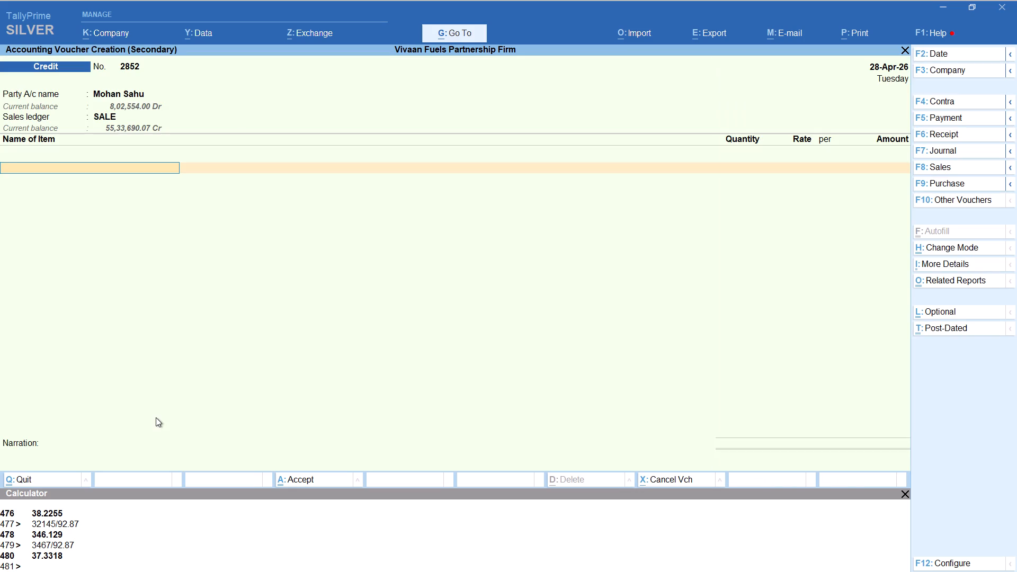
Add item HSD with tracking number Not Applicable, calculating the quantity as 1500/92.87 litres at a rate of 92.87.
text(hs)
key(Return)
key(Up)
key(Return)
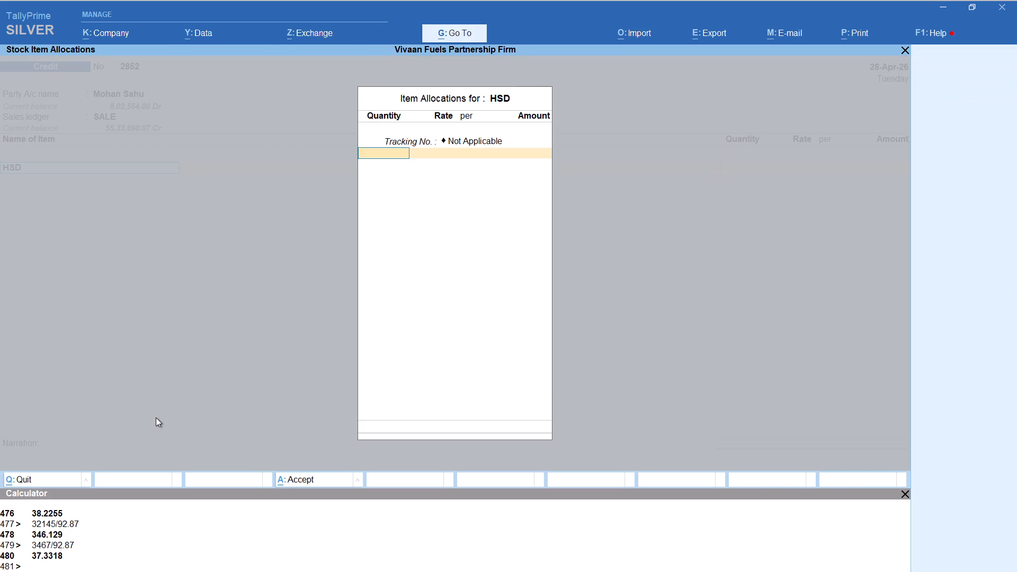
key(alt+c)
text(1500/92.87)
key(Return)
key(Return)
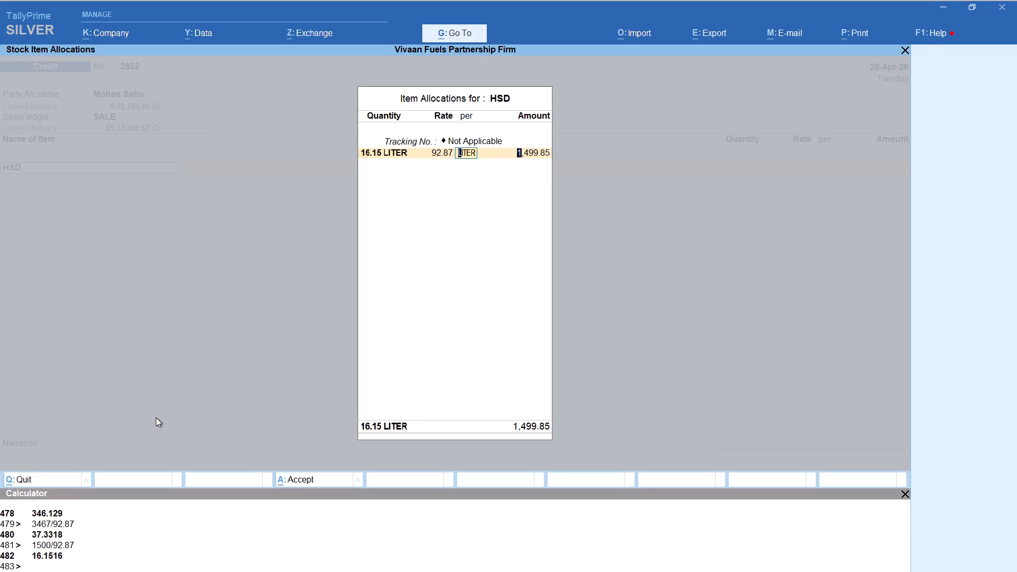
key(Return)
key(Return)
key(Return)
key(Return)
key(Return)
Add the Round Off ledger to the Mohan voucher and save it.
text(rou)
key(Return)
key(ctrl+a)
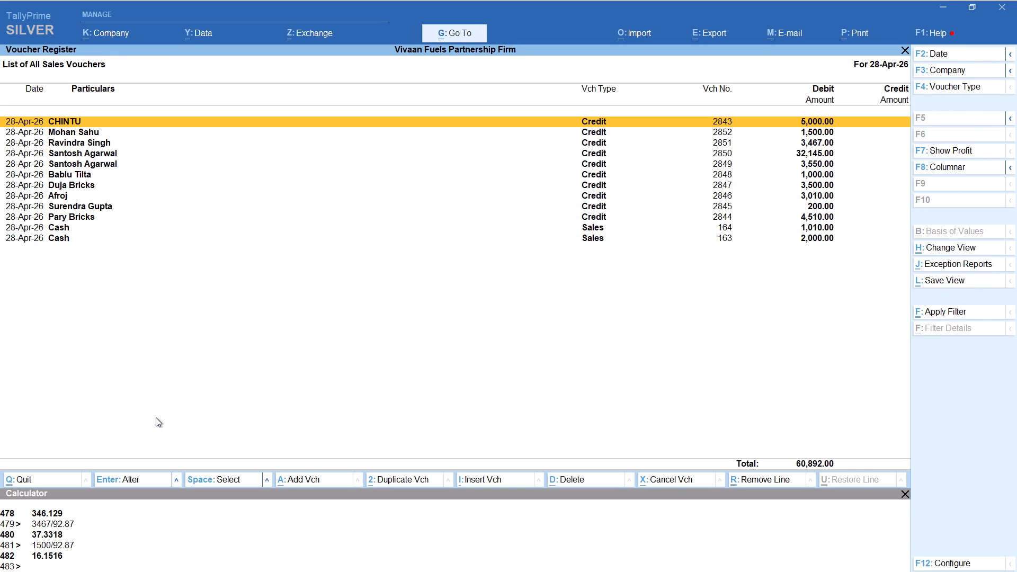
Check the day's total against the 28-Apr CREDIT cell in the Excel balance sheet, and set the voucher register's date to 29-Apr-26.
key(alt+Tab)
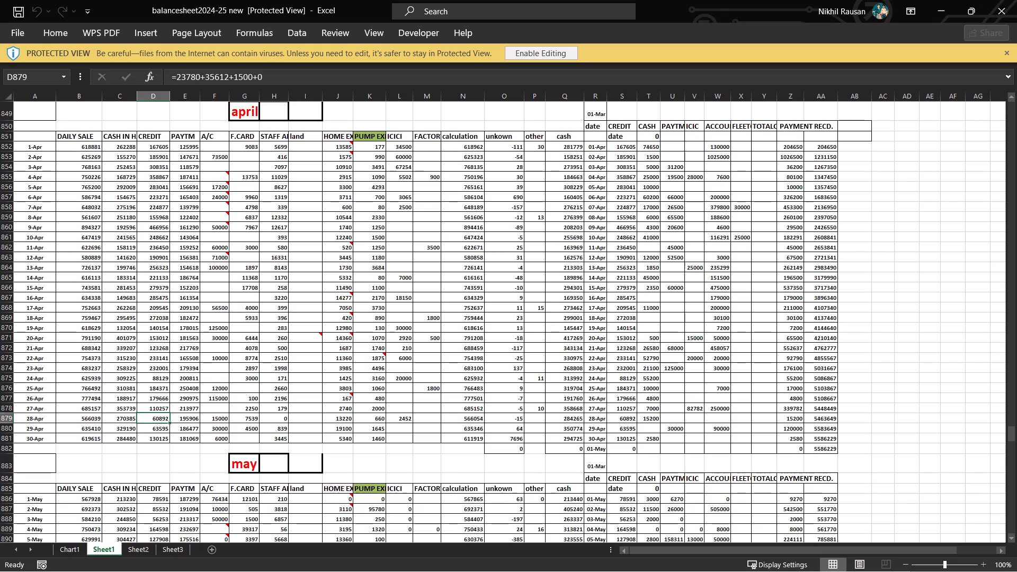
key(alt+Tab)
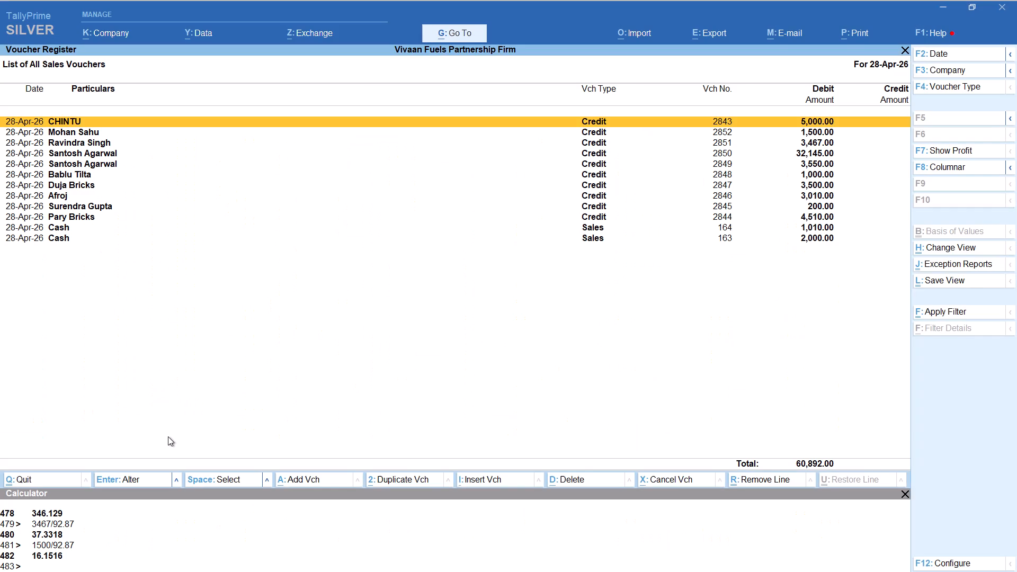
key(F2)
text(29)
key(Return)
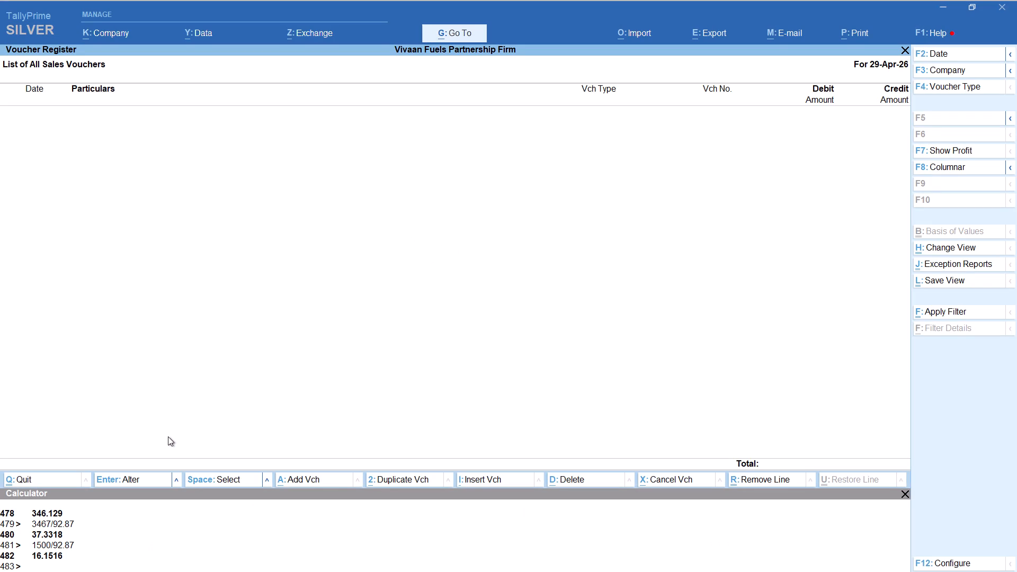
Add a credit voucher for 29-Apr-26 for the Arun party account, keeping its default party details and the SALE ledger.
key(alt+a)
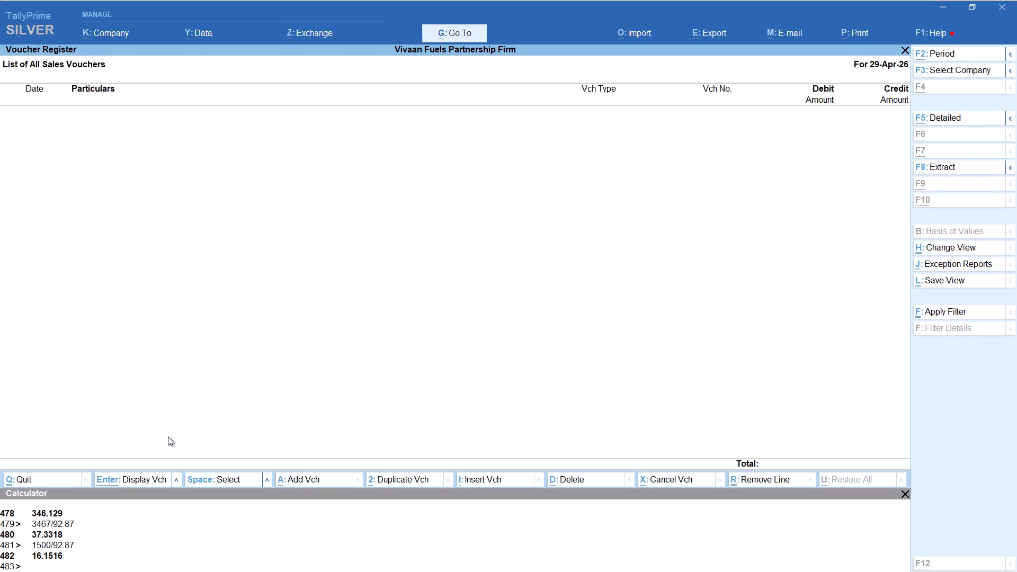
key(F8)
key(Return)
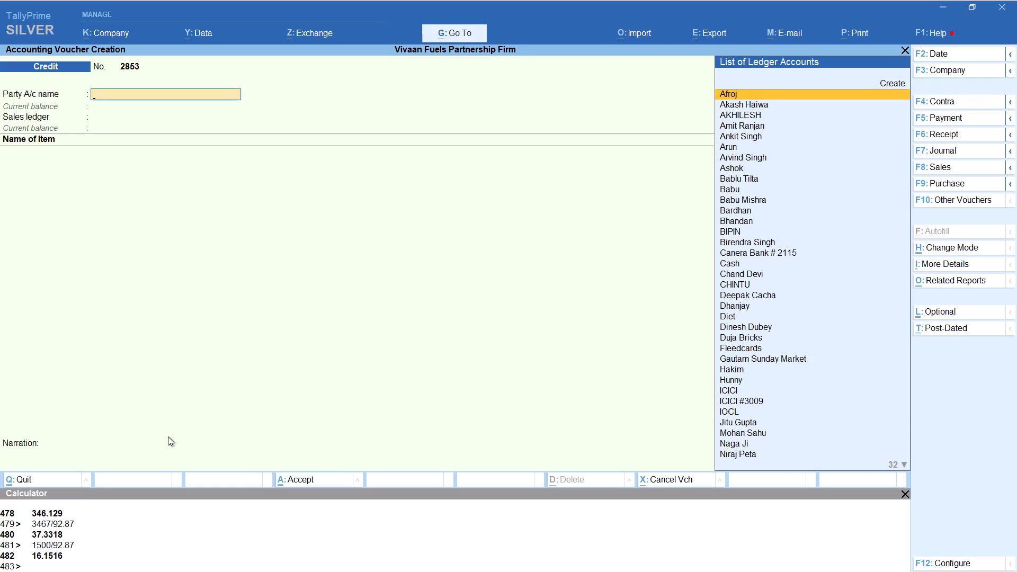
text(arun)
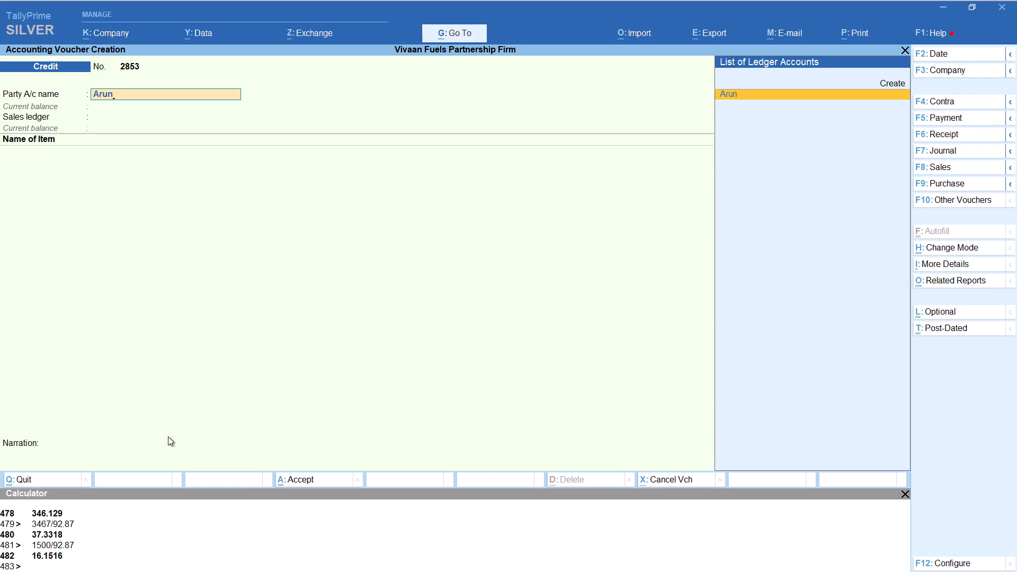
key(Return)
key(Return)
key(Return)
key(Return)
key(Return)
key(Return)
key(Return)
key(Return)
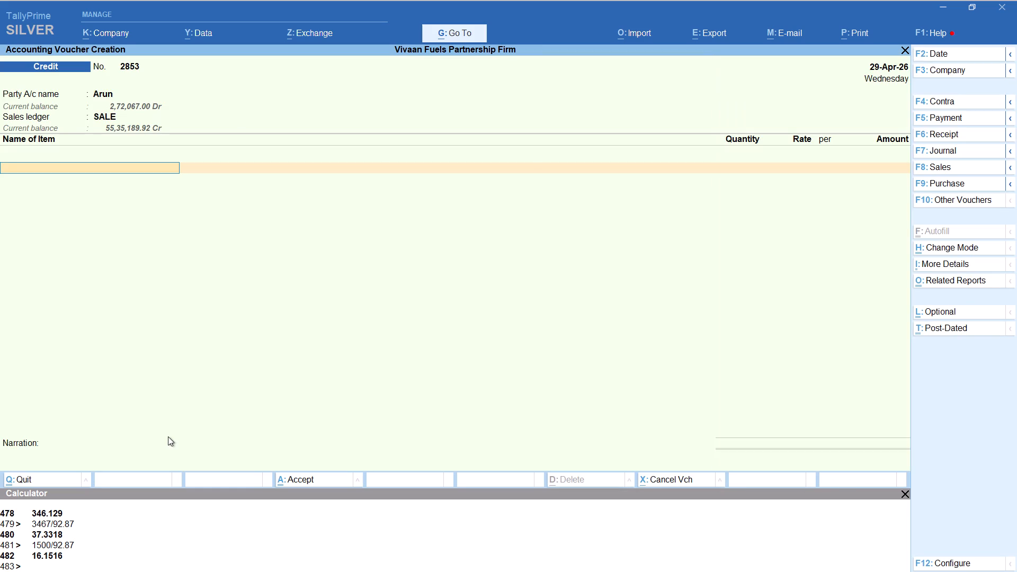
Add item HSD with tracking number Not Applicable, calculating the quantity as 2000/92.87 litres at a rate of 92.87.
text(hs)
key(Return)
key(Up)
key(Return)
key(alt+c)
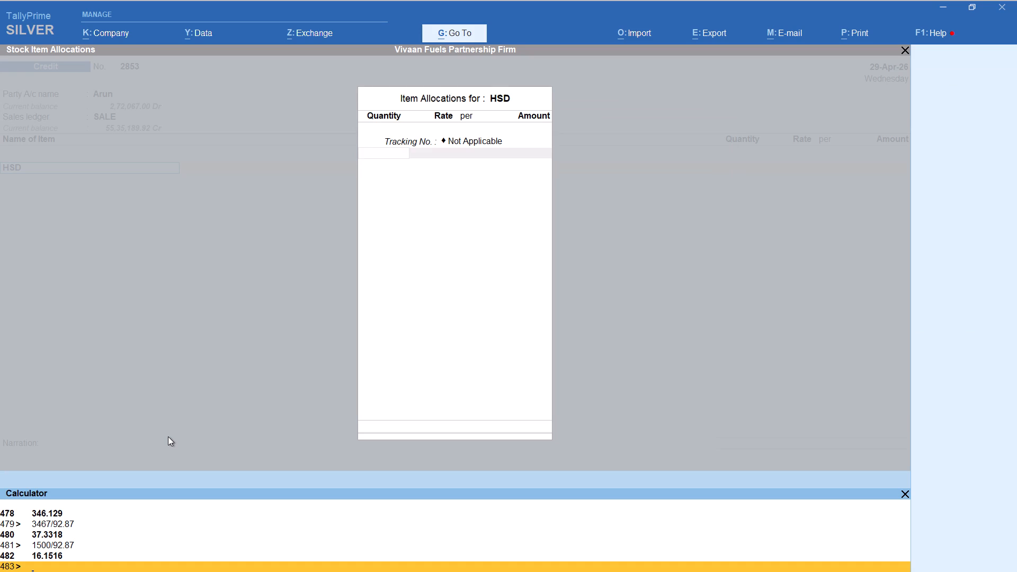
text(2000/92.87)
key(Return)
key(Return)
key(Return)
key(Return)
key(Return)
key(Return)
key(Return)
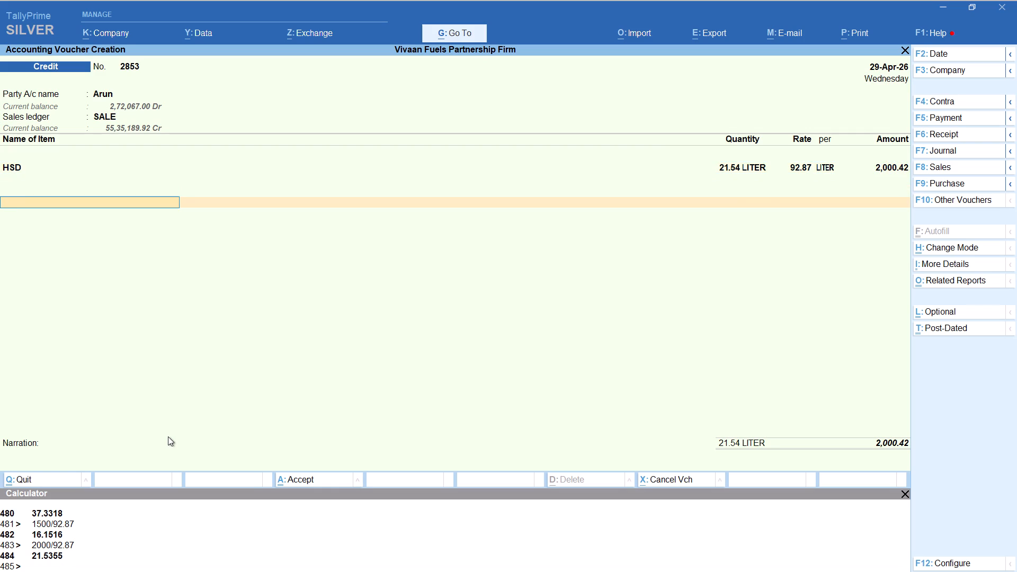
Add the Round Off ledger to the Arun voucher and save it.
text(rou)
key(Return)
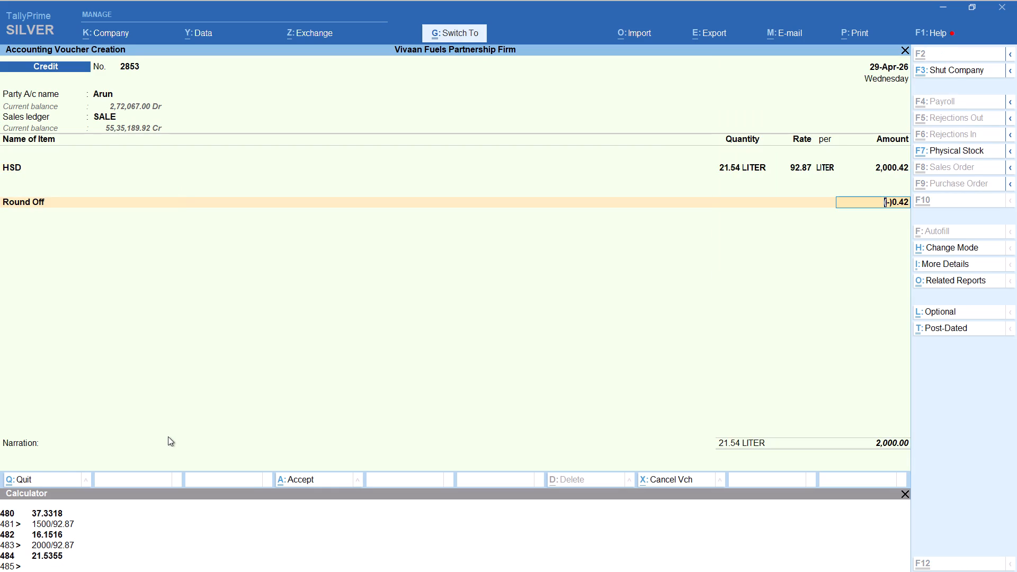
key(ctrl+a)
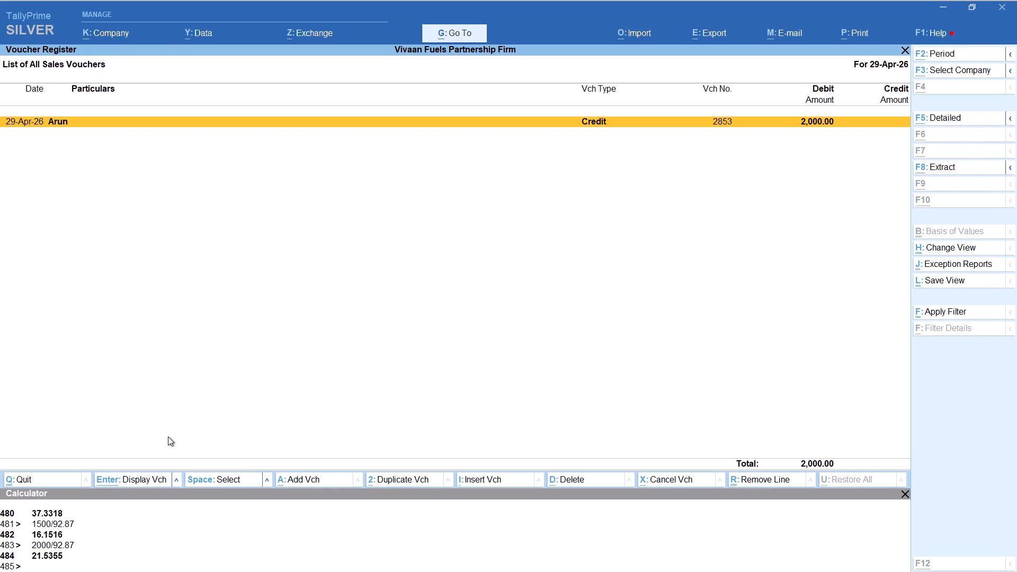
Add a credit voucher for 29-Apr-26 for the Surendra party account, keeping its default party details and the SALE ledger.
key(alt+a)
text(sur)
key(Return)
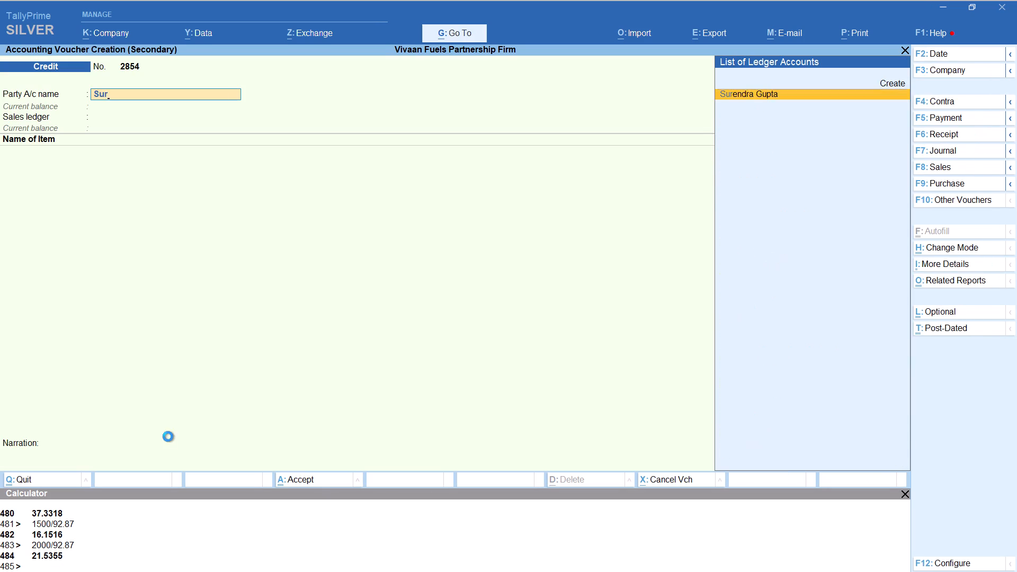
key(Return)
key(Return)
key(Return)
key(Return)
key(Return)
key(Return)
key(Return)
Add item HSD with tracking number Not Applicable, calculating the quantity as 1255/92.87 litres at a rate of 92.87.
text(hs)
key(Return)
key(Up)
key(Return)
key(alt+c)
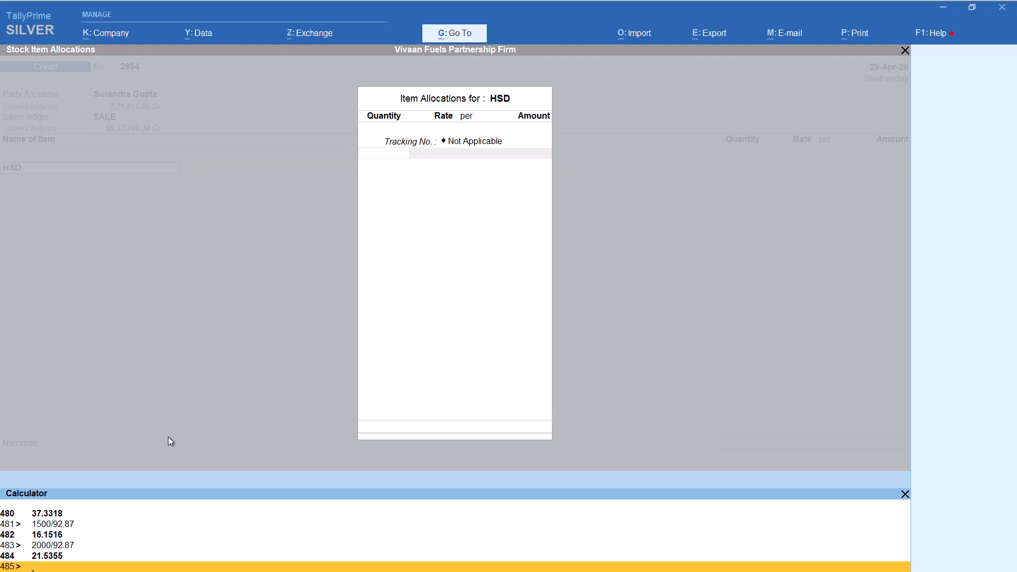
text(12500)
key(BackSpace)
key(BackSpace)
key(BackSpace)
text(55/92.87)
key(Return)
key(Return)
key(Return)
key(Return)
key(Return)
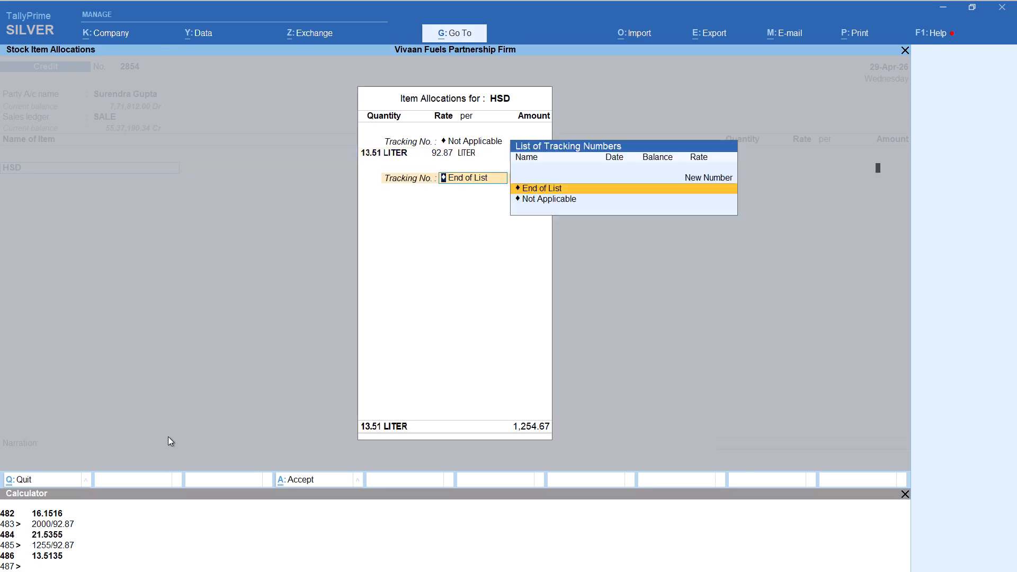
key(Return)
key(Return)
Add the Round Off ledger to the Surendra voucher and save it.
text(rou)
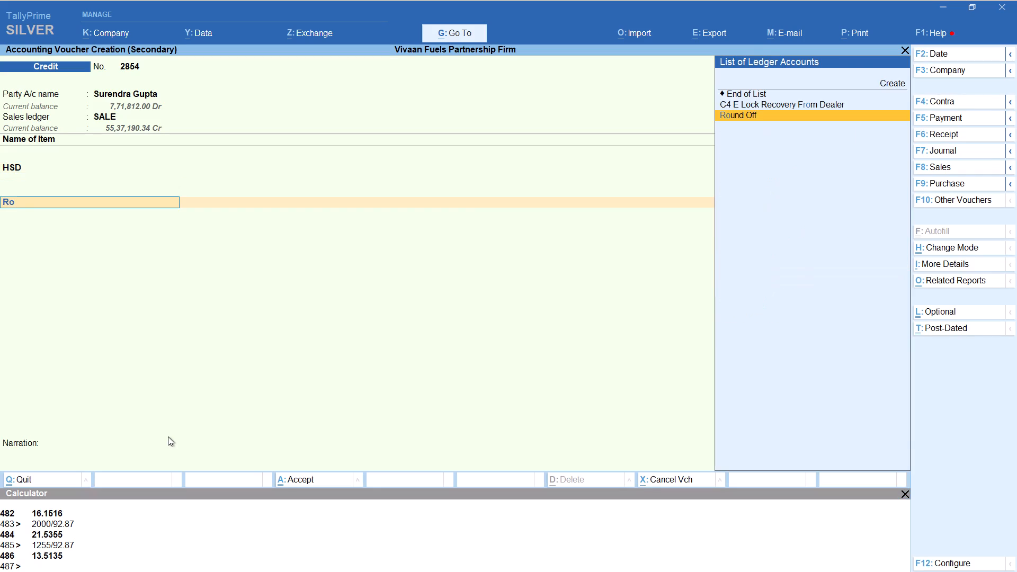
key(Return)
key(ctrl+a)
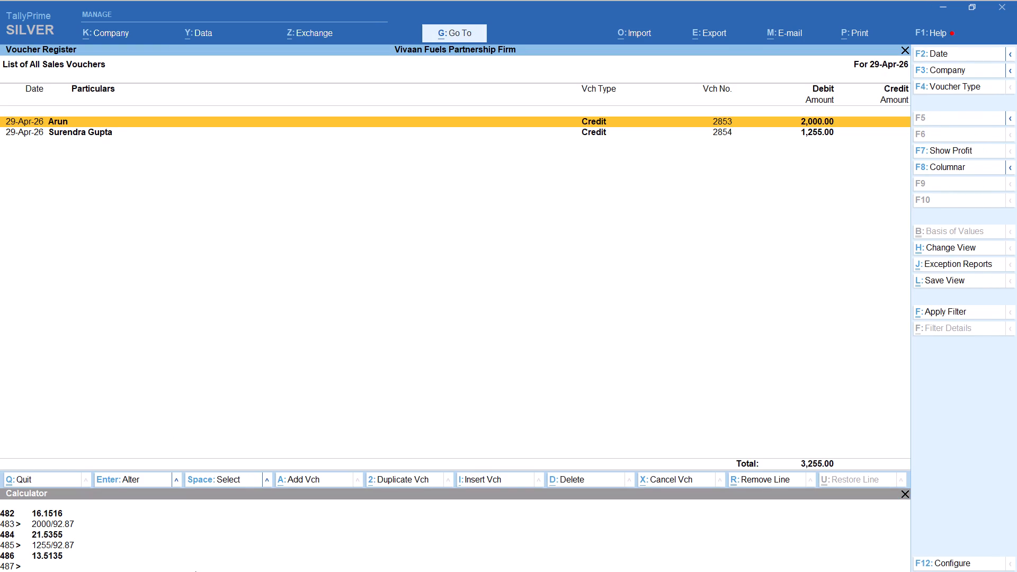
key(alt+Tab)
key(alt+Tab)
key(alt+a)
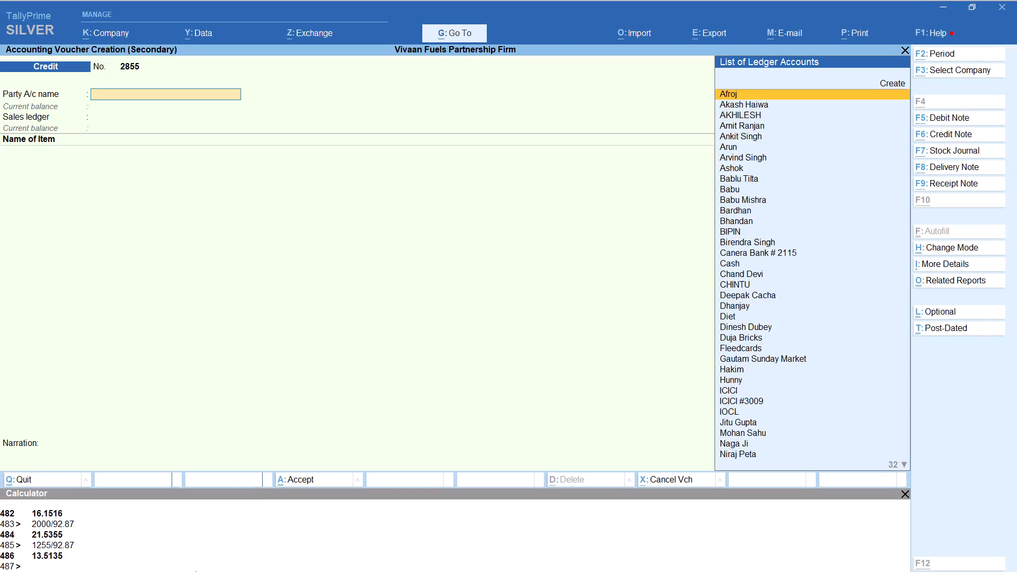
text(pap)
key(Return)
key(Return)
key(Return)
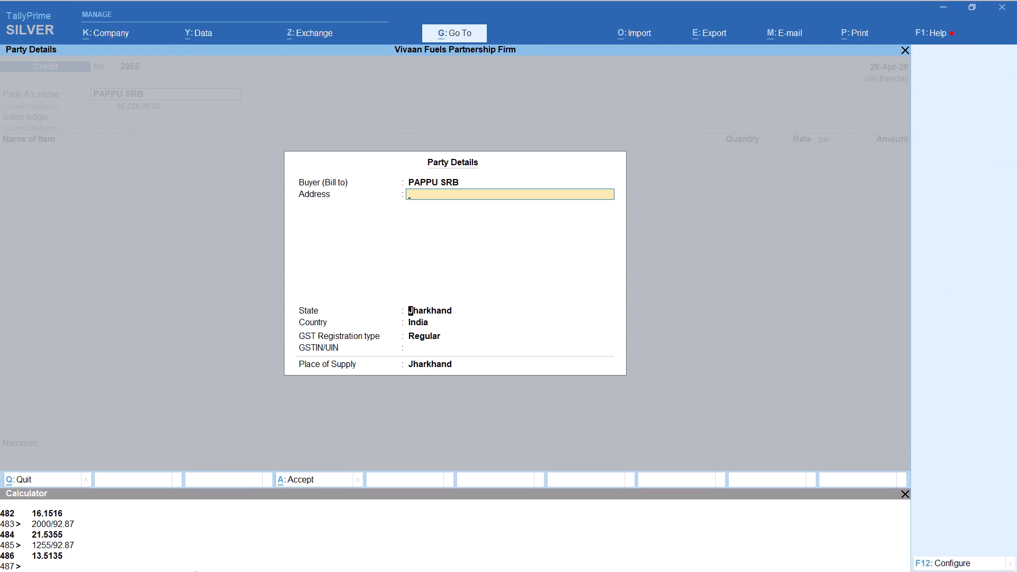
key(Return)
key(Return)
key(Return)
key(Return)
key(Return)
Add item HSD with tracking number Not Applicable, calculating the quantity as 10822/92.87 litres at a rate of 92.87.
text(hs)
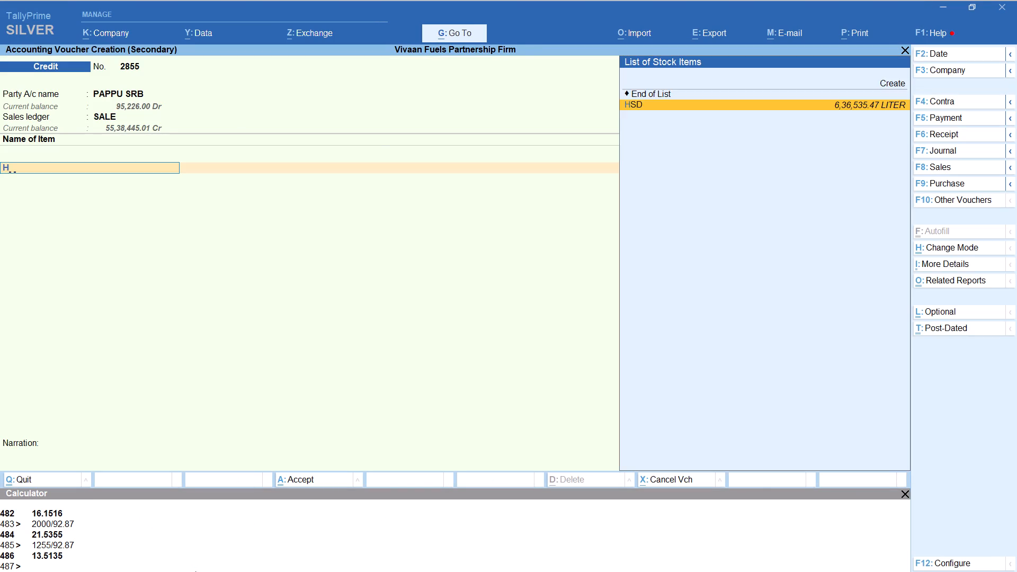
key(Return)
key(Up)
key(Return)
key(alt+c)
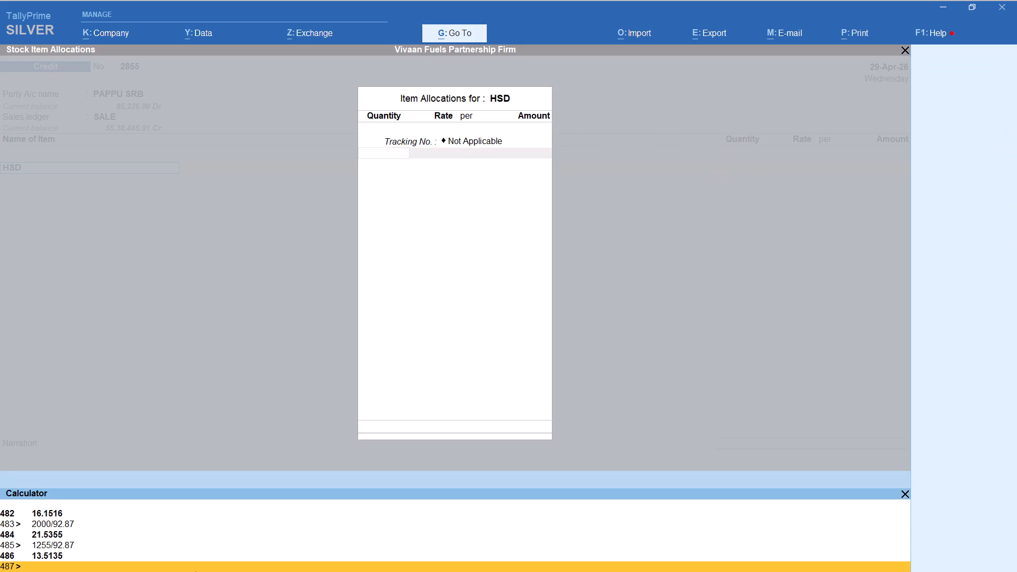
text(10822)
text(/92.87)
key(Return)
key(Return)
key(Return)
key(Return)
key(Return)
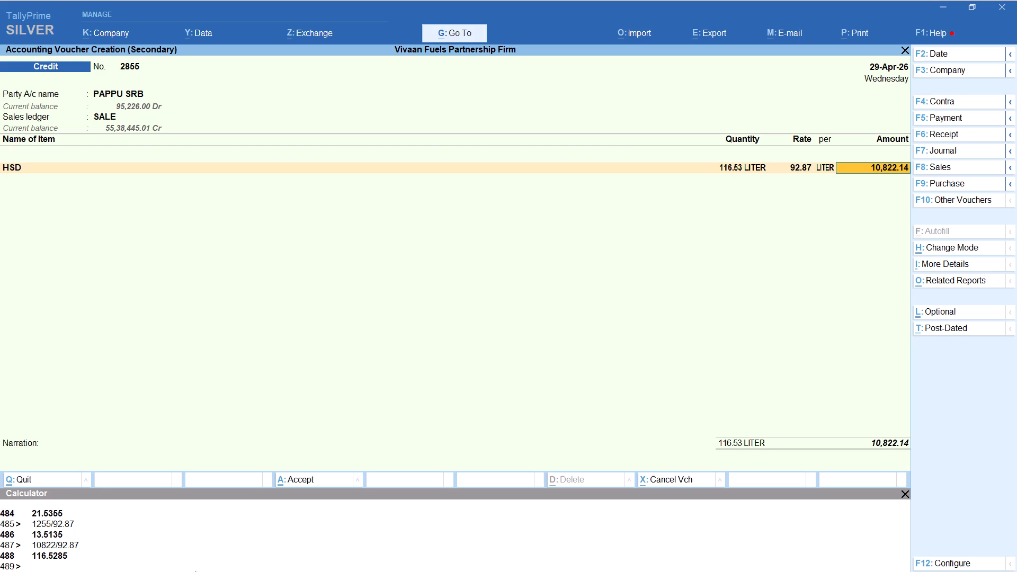
key(Return)
key(Return)
text(rou)
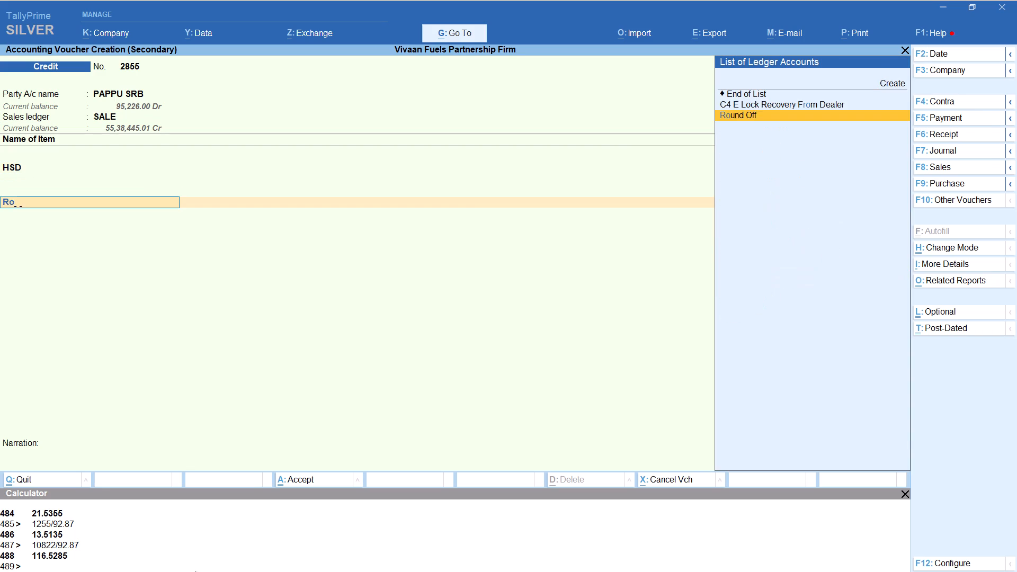
key(Return)
key(ctrl+a)
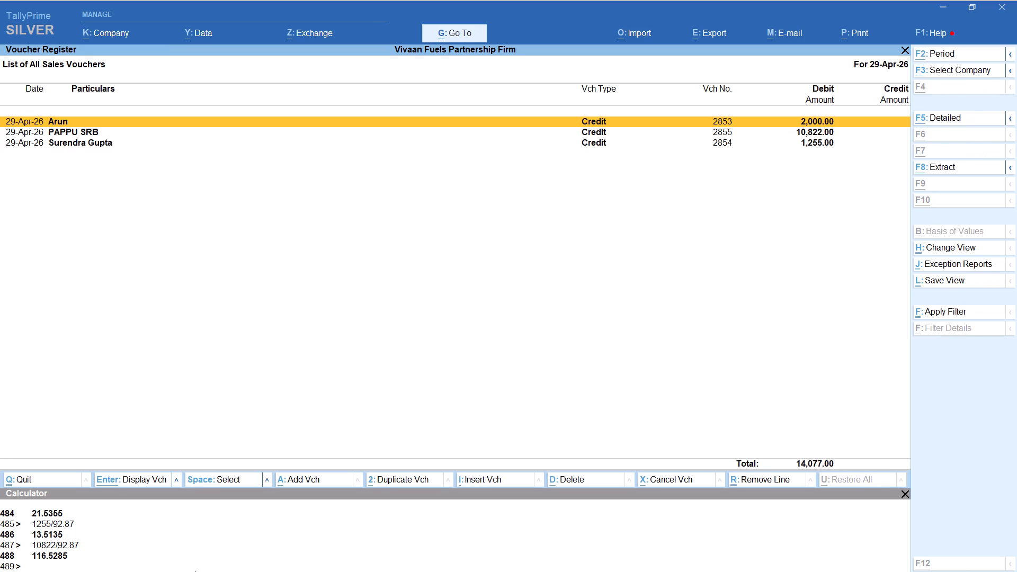
Add a credit voucher for 29-Apr-26 for the Raj Jcb party account, keeping its default party details and the SALE ledger.
key(alt+a)
text(raj)
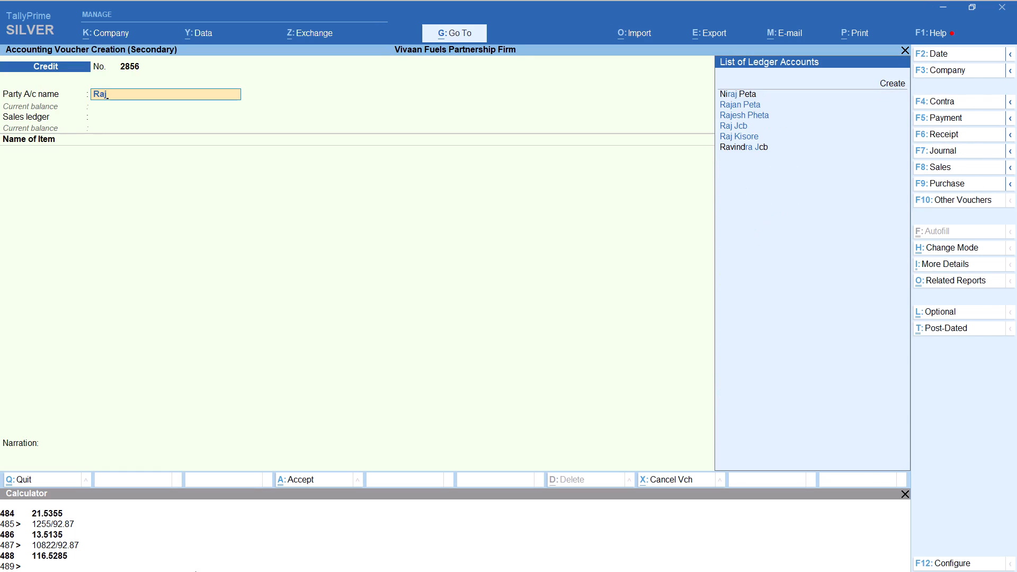
key(Down)
key(Down)
key(Down)
key(Return)
key(Return)
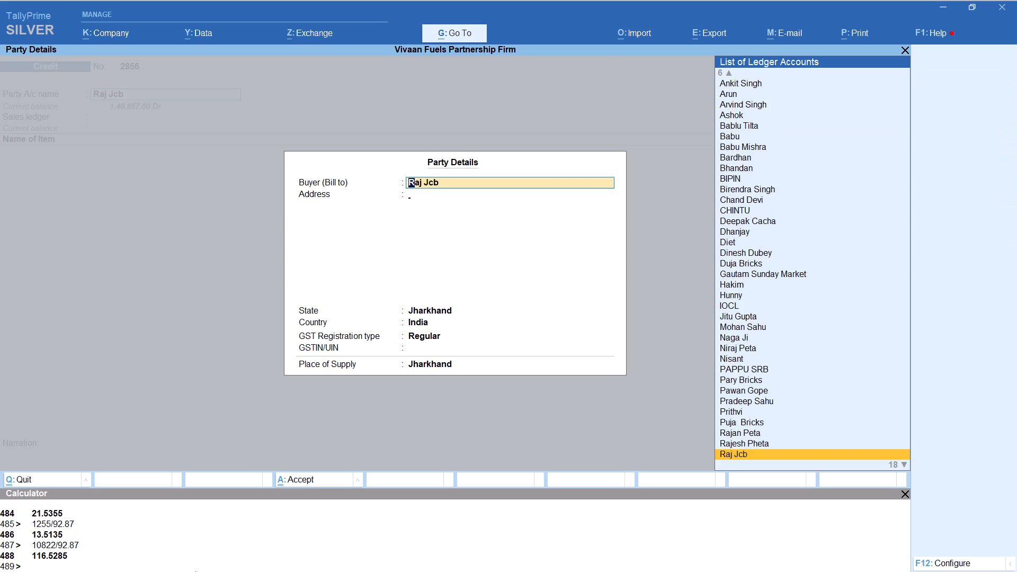
key(Return)
key(Return)
key(Return)
key(Return)
key(Return)
key(Return)
Add item HSD with tracking number Not Applicable to the Raj Jcb voucher and open the calculator for its quantity.
text(hs)
key(Return)
key(Up)
key(Return)
key(alt+c)
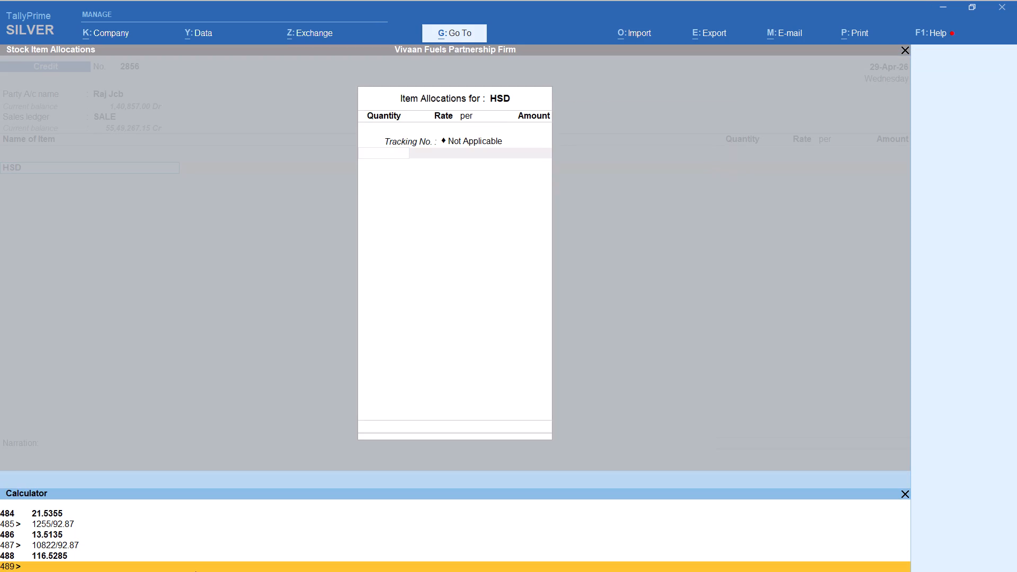
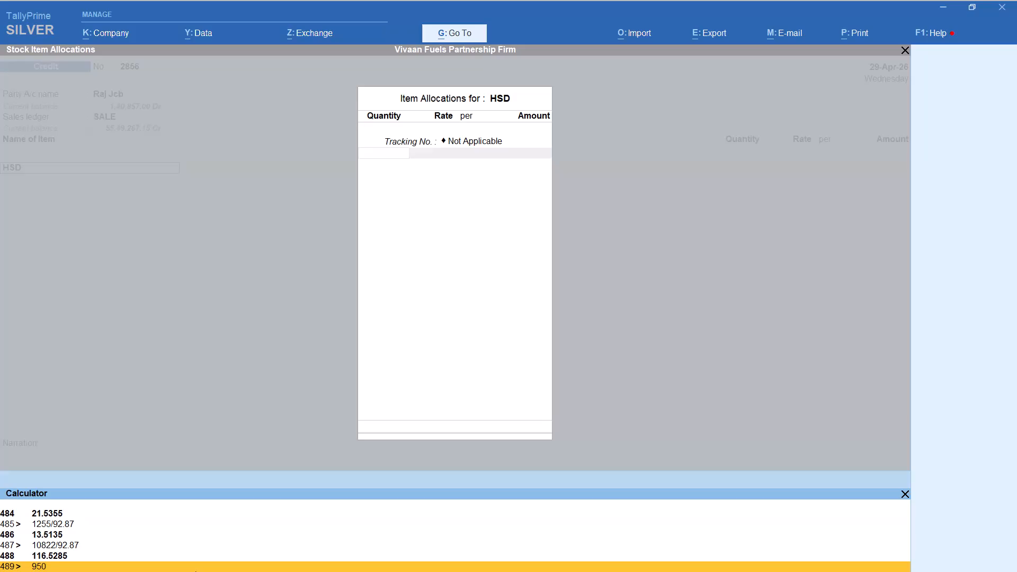
Calculate the HSD quantity as 9500/92.87 litres at a rate of 92.87 and finish the Raj Jcb item allocation.
text(/92.87)
key(Return)
key(Return)
key(Return)
key(Return)
key(Return)
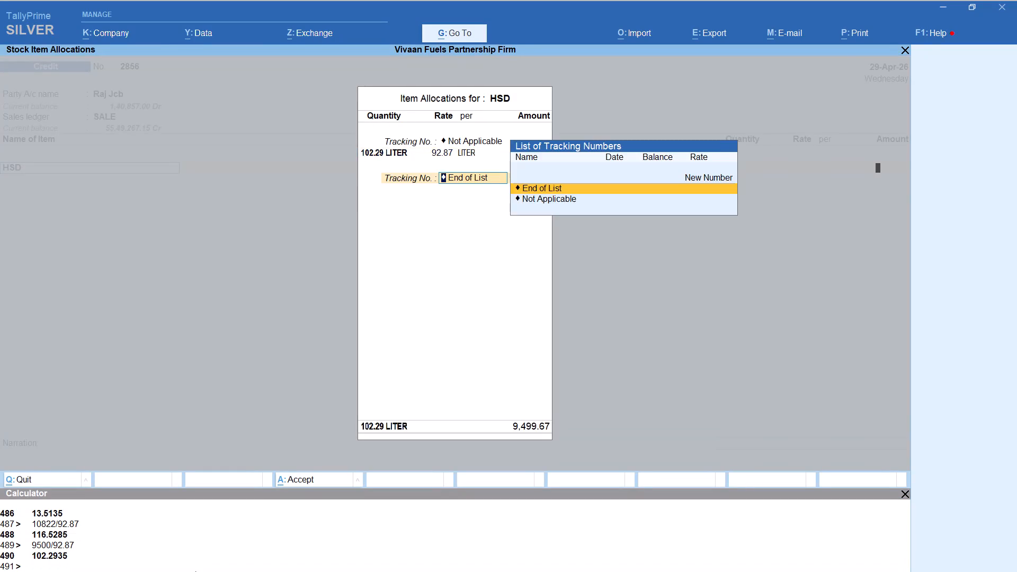
key(Return)
key(Return)
Add the Round Off ledger to the Raj Jcb voucher and save it.
text(ru)
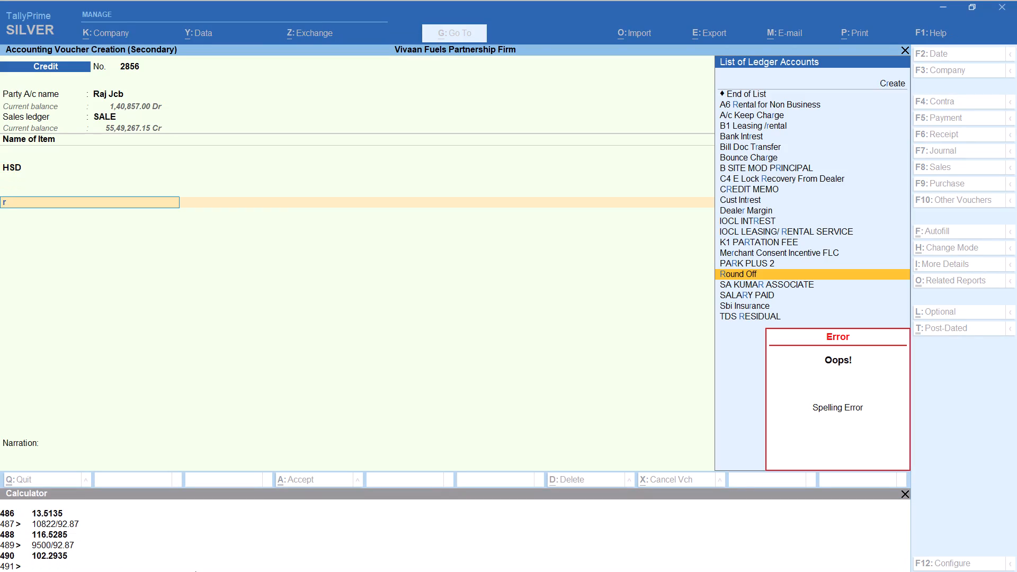
key(Return)
key(Return)
key(ctrl+a)
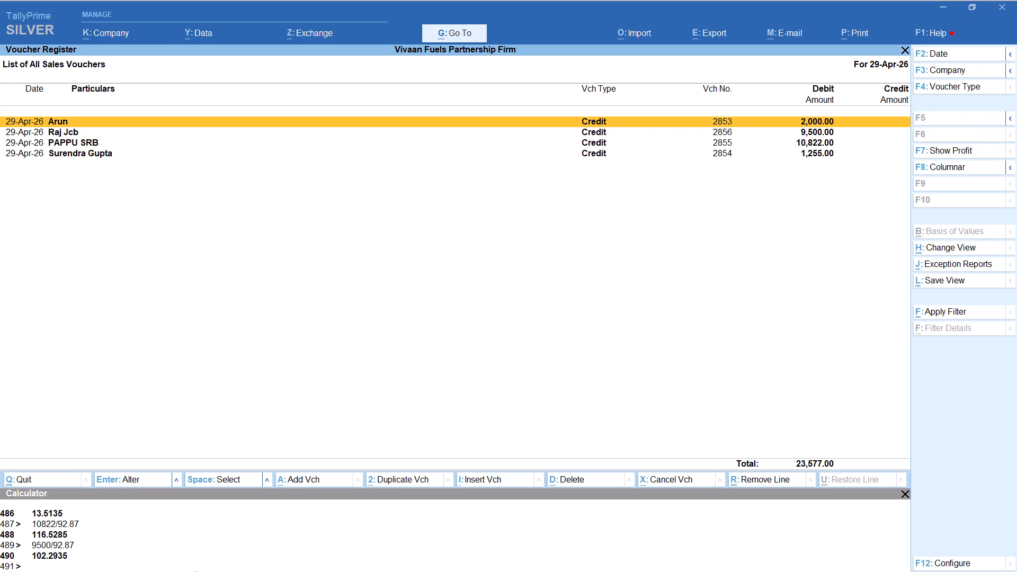
Add a credit voucher for 29-Apr-26 for the Afroj party account, keeping its default party details and the SALE ledger.
key(alt+a)
key(a)
text(froj)
key(Return)
key(Return)
key(Return)
key(Return)
key(Return)
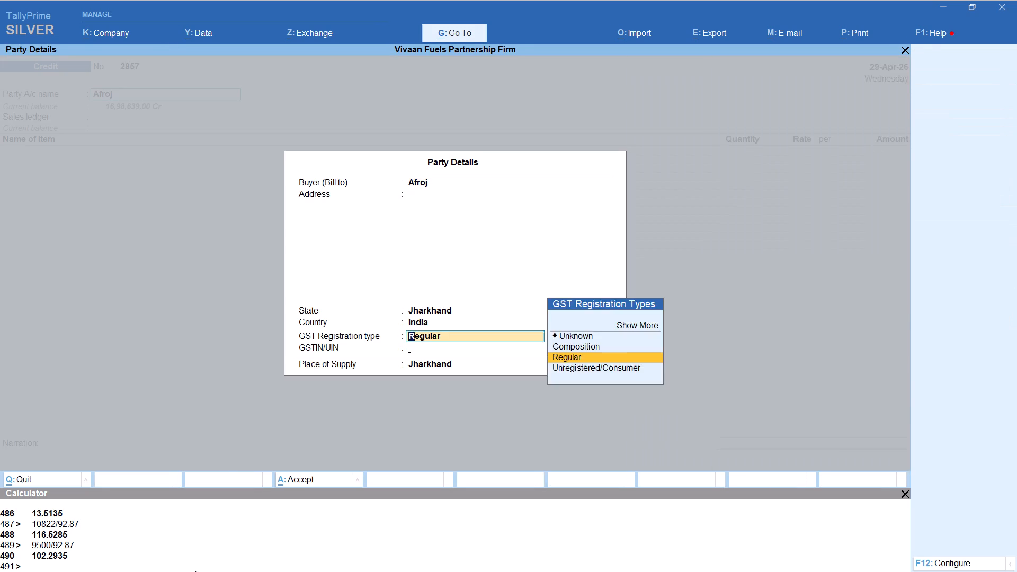
key(Return)
key(Return)
key(Return)
Add item HSD with tracking number Not Applicable, calculating the quantity as 3010/92.87 litres at a rate of 92.87.
text(hd)
key(Return)
key(Up)
key(Down)
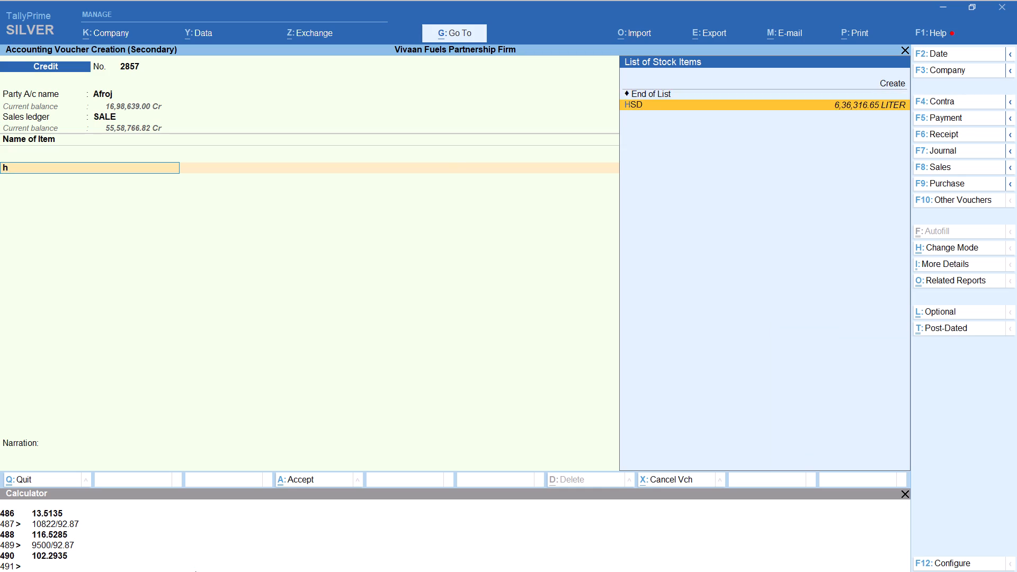
key(Return)
key(Up)
key(Return)
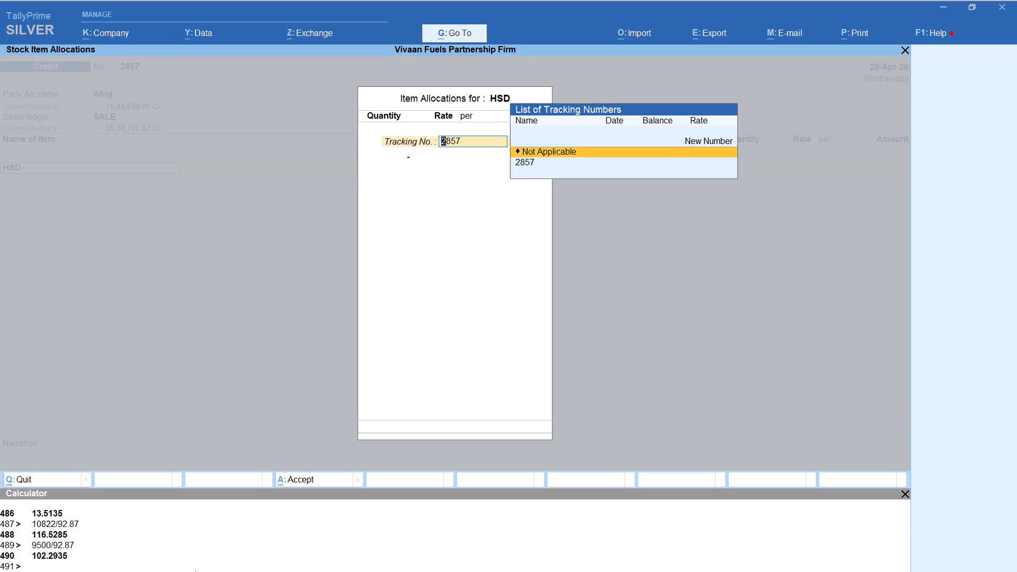
key(alt+c)
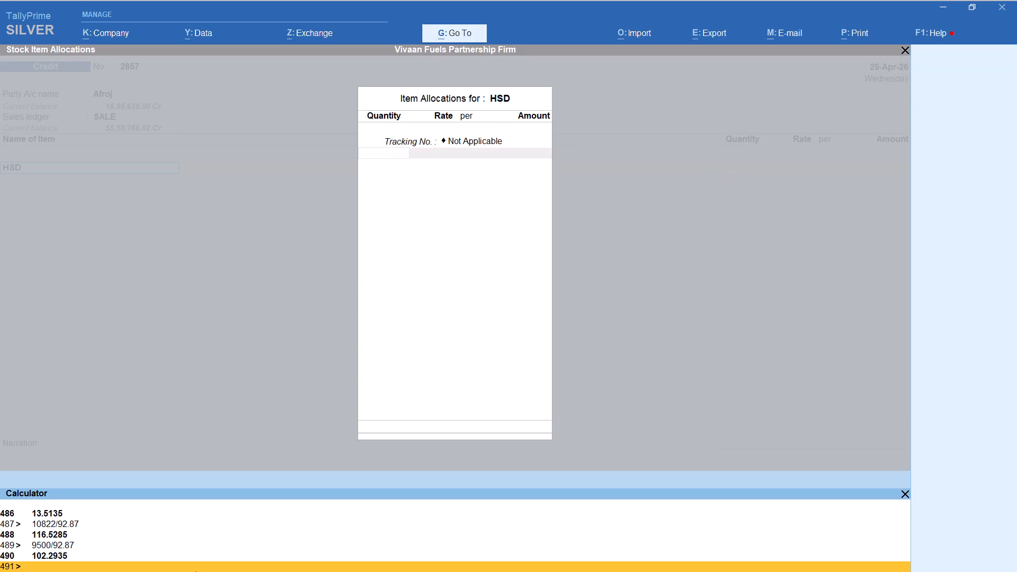
text(3010/92.87)
key(Return)
key(Return)
key(Return)
key(Return)
key(Return)
key(Return)
key(Return)
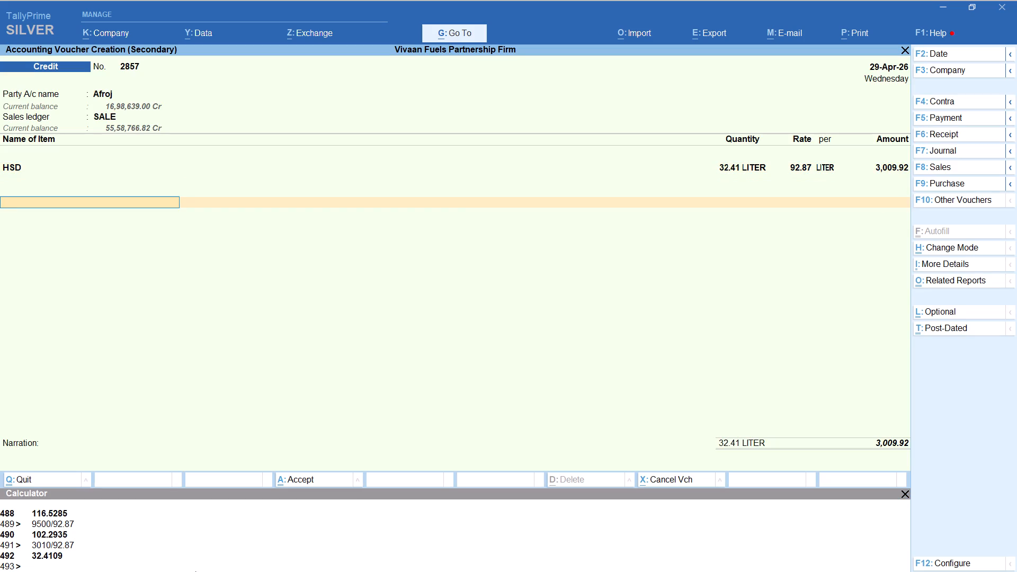
Add the Round Off ledger to the Afroj voucher and save it.
text(rou)
key(Return)
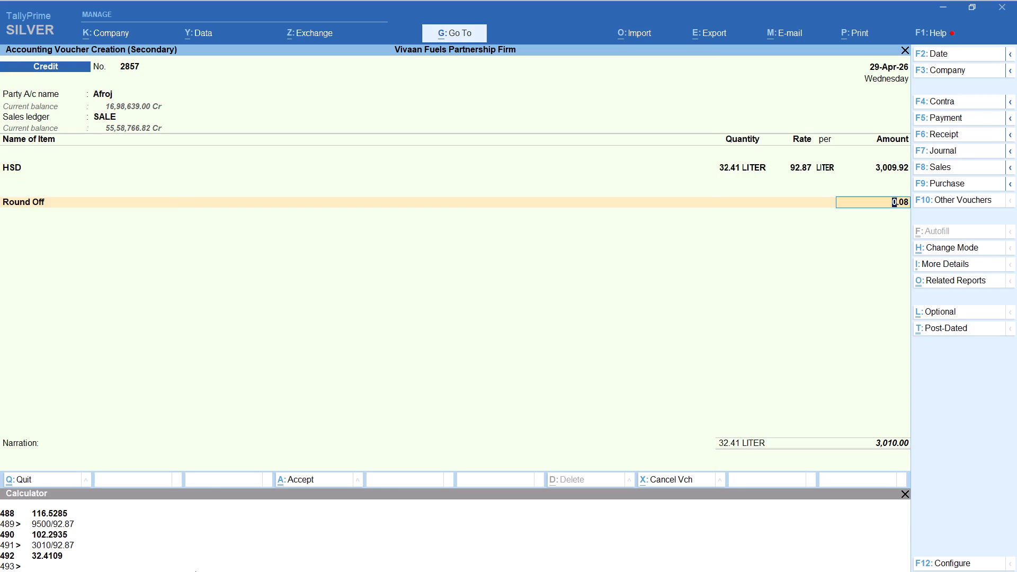
key(ctrl+a)
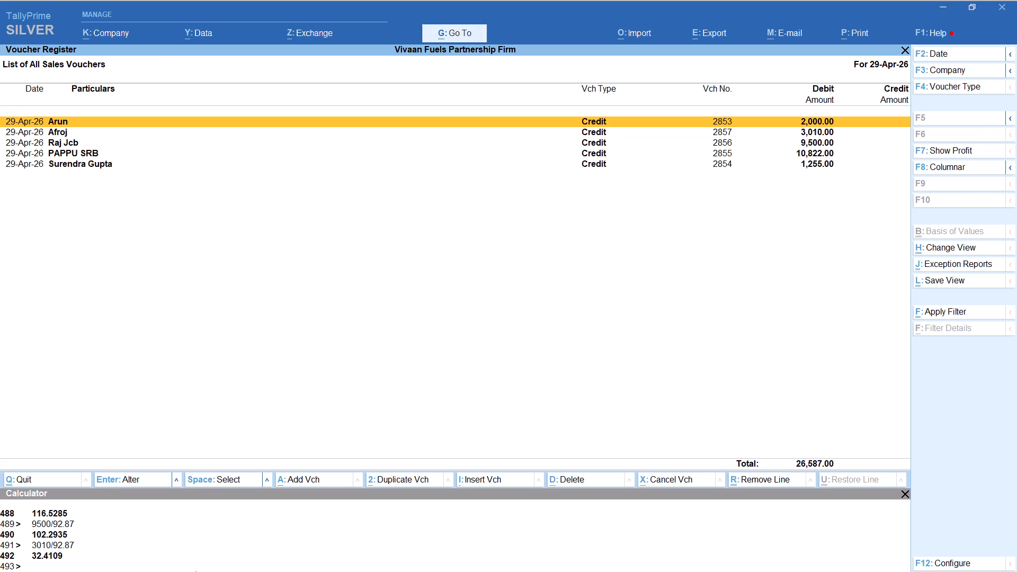
Add a 29-Apr-26 credit voucher for the Ravindra party account that is not Ravindra Jcb, keeping default party details and the SALE ledger.
key(alt+a)
key(r)
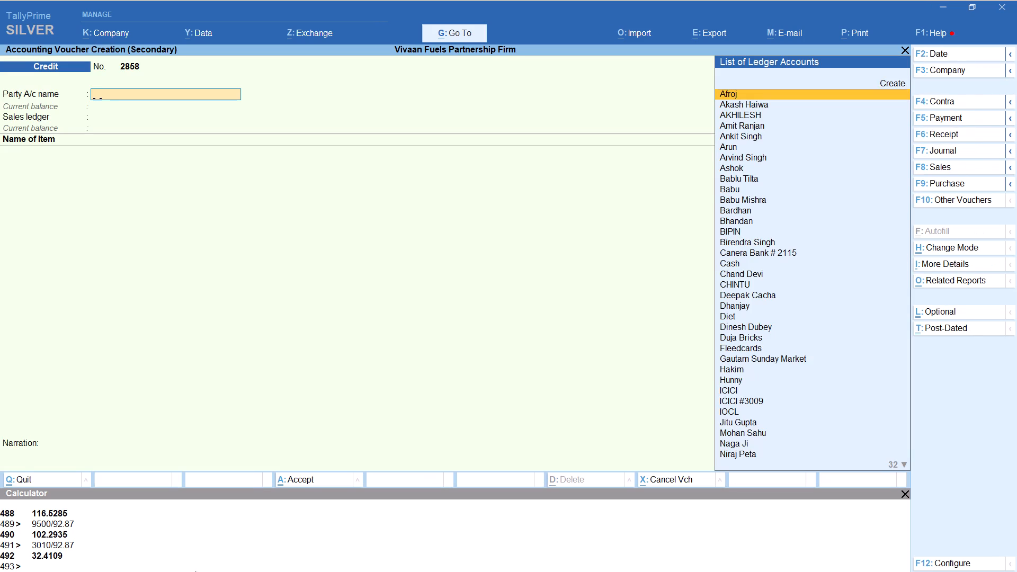
key(a)
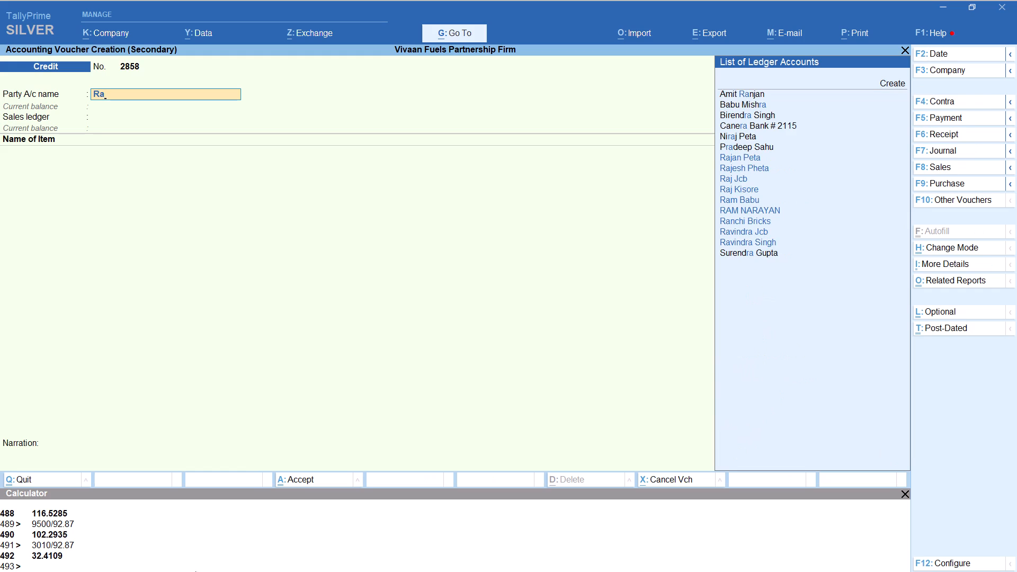
text(vin)
key(Down)
key(Down)
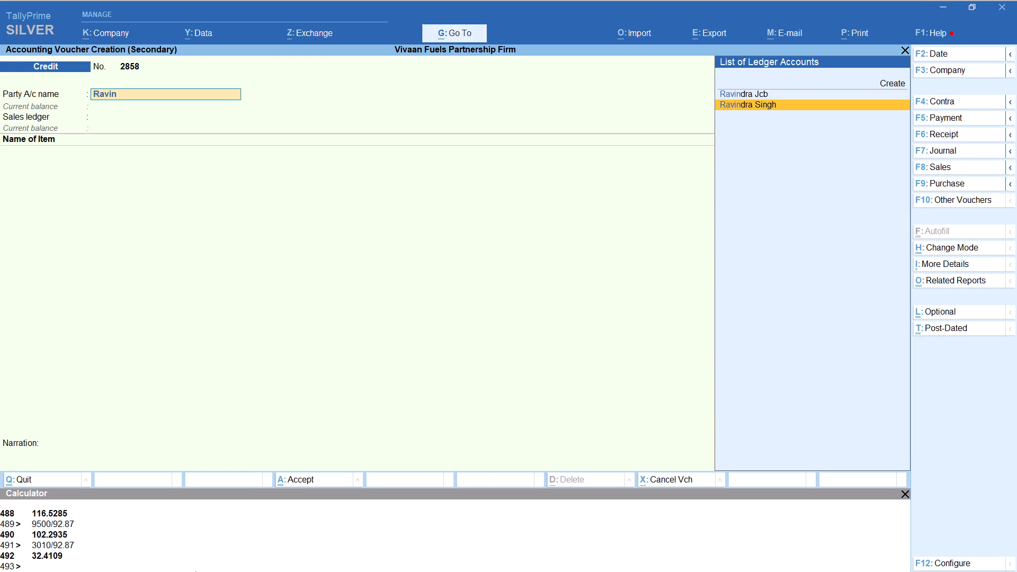
key(Return)
key(Return)
key(Return)
key(Return)
key(Return)
key(Return)
key(Return)
key(Return)
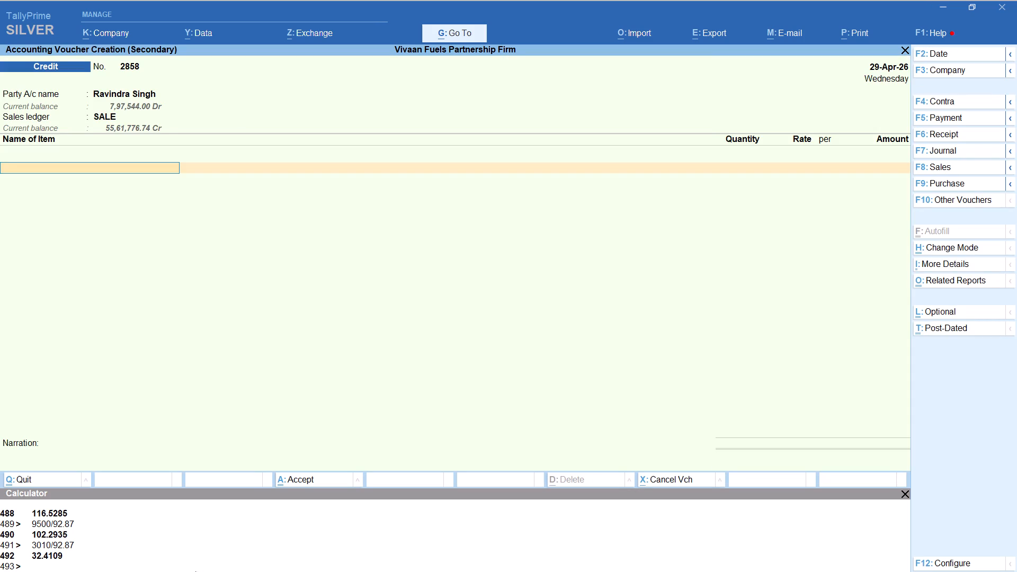
Add item HSD with tracking number Not Applicable, calculating the quantity as 2811/92.87 litres at a rate of 92.87.
text(hs)
key(Return)
key(Up)
key(Return)
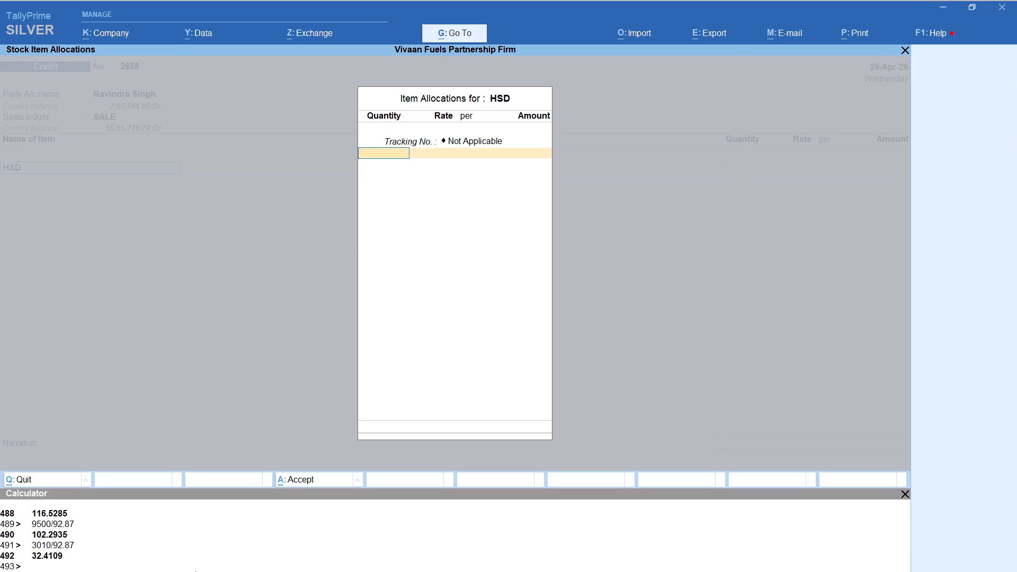
key(alt+c)
text(2811/92.87)
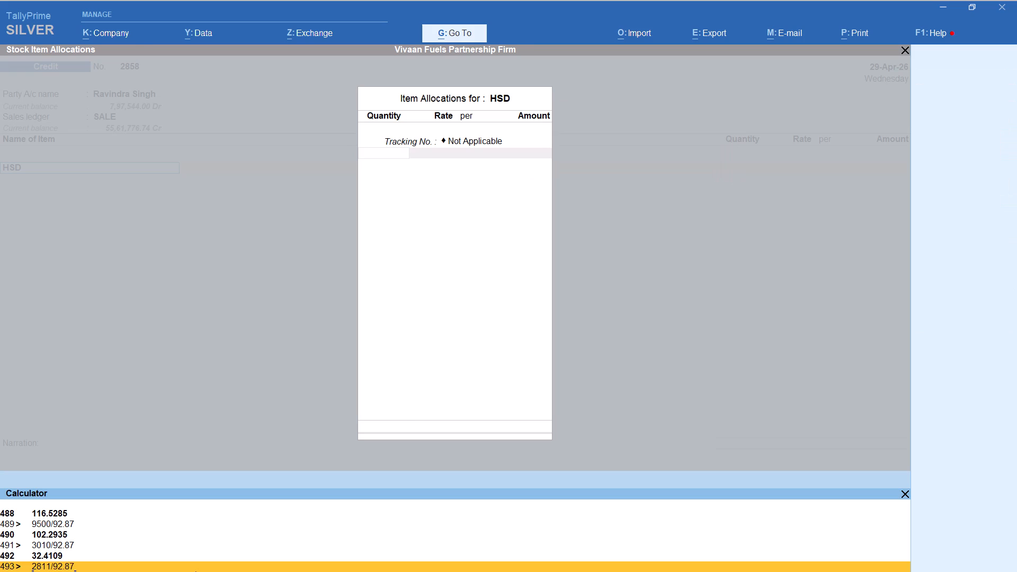
key(Return)
key(Return)
key(Return)
key(Return)
key(Return)
key(Return)
key(Return)
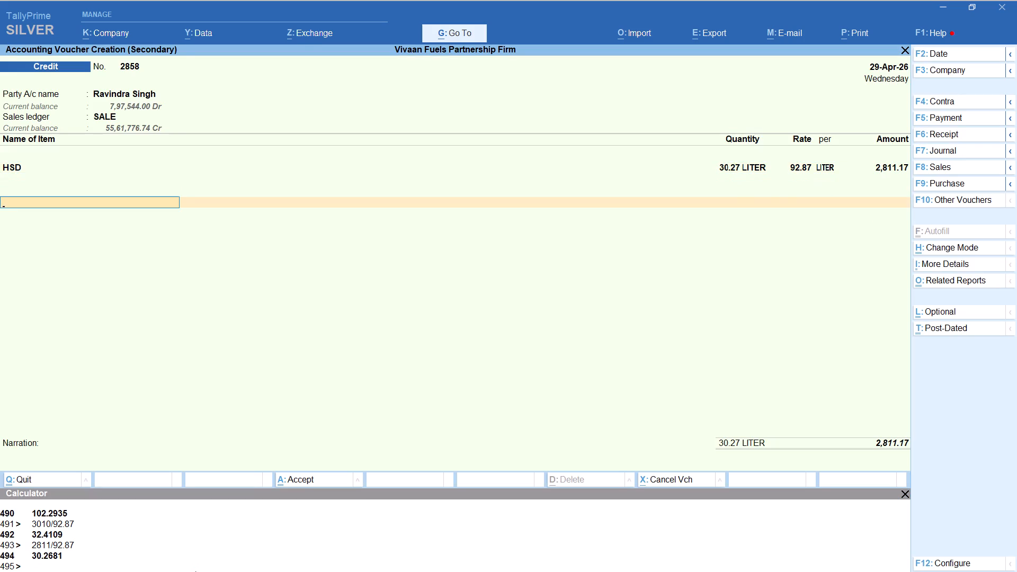
Add the Round Off ledger to the Ravindra voucher and save it.
text(rou)
key(Return)
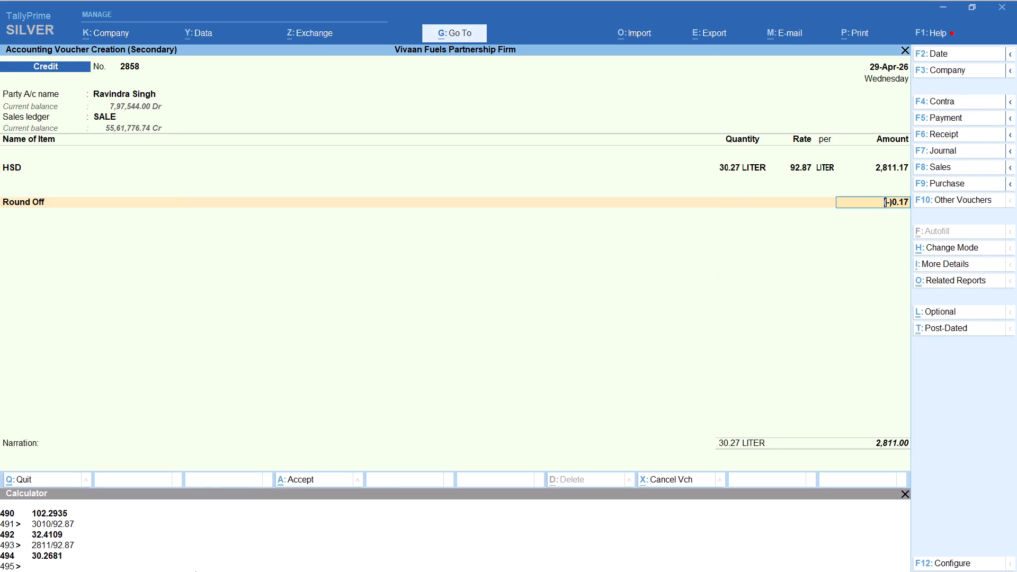
key(ctrl+a)
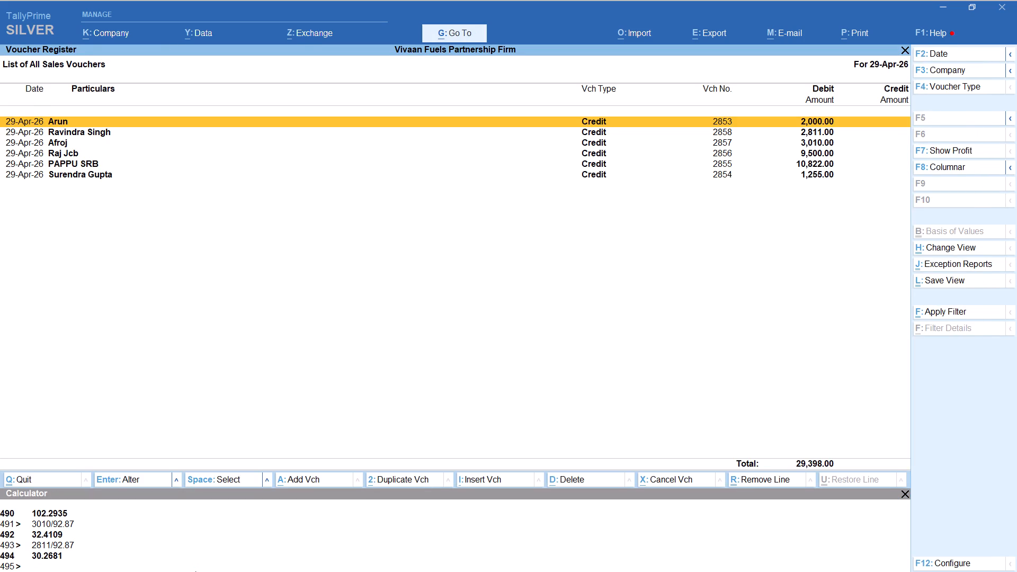
Add another 29-Apr-26 credit voucher for the Afroj party account, keeping its default party details and the SALE ledger.
key(alt+a)
key(a)
text(froj)
key(Return)
key(Return)
key(Return)
key(Return)
key(Return)
key(Return)
key(Return)
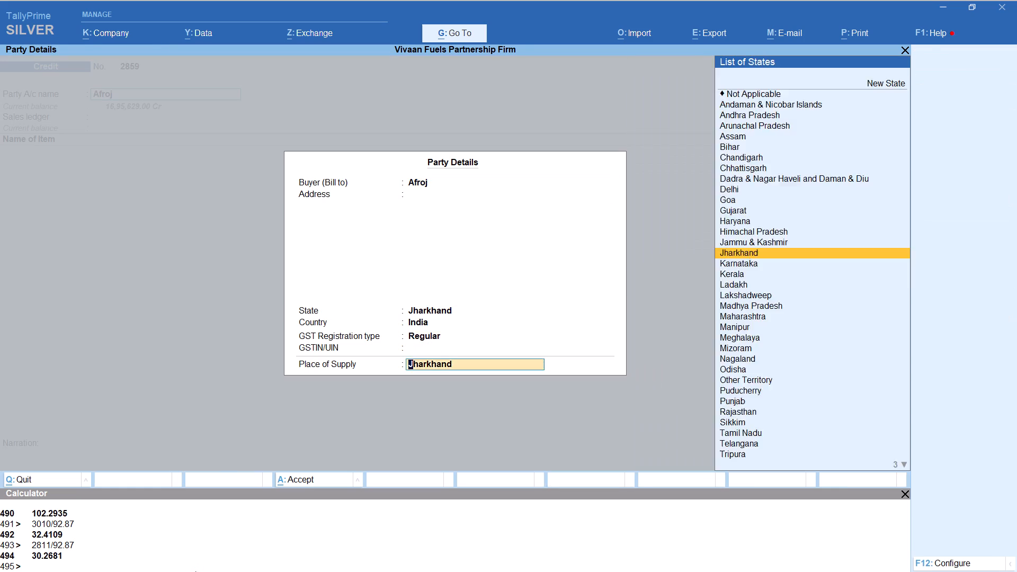
key(Return)
Add item HSD with tracking number Not Applicable, calculating the quantity as 3010/92.87 litres at a rate of 92.87.
text(hd)
key(Return)
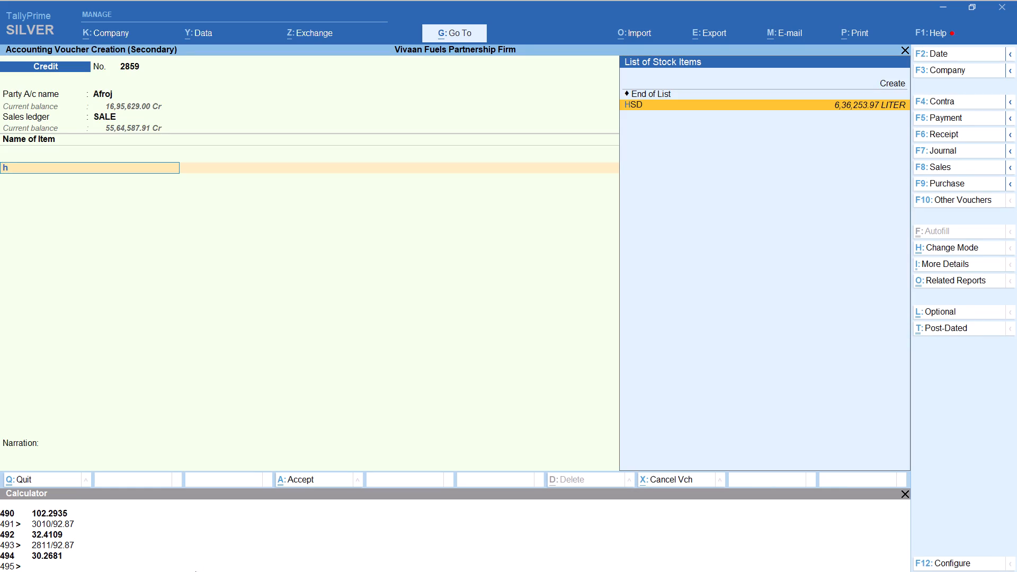
key(Return)
key(Up)
key(Return)
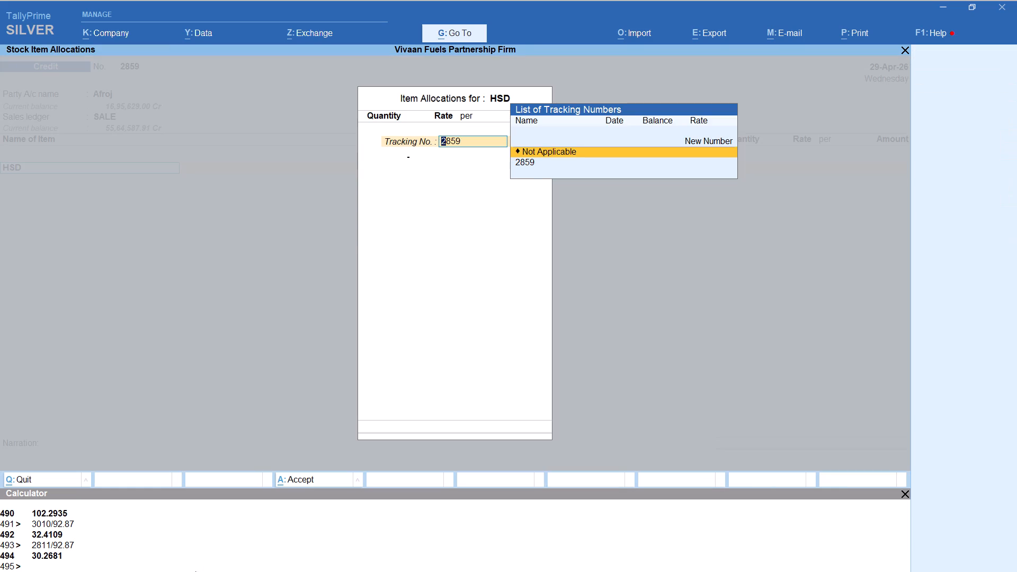
key(alt+c)
text(3010/92.87)
key(Return)
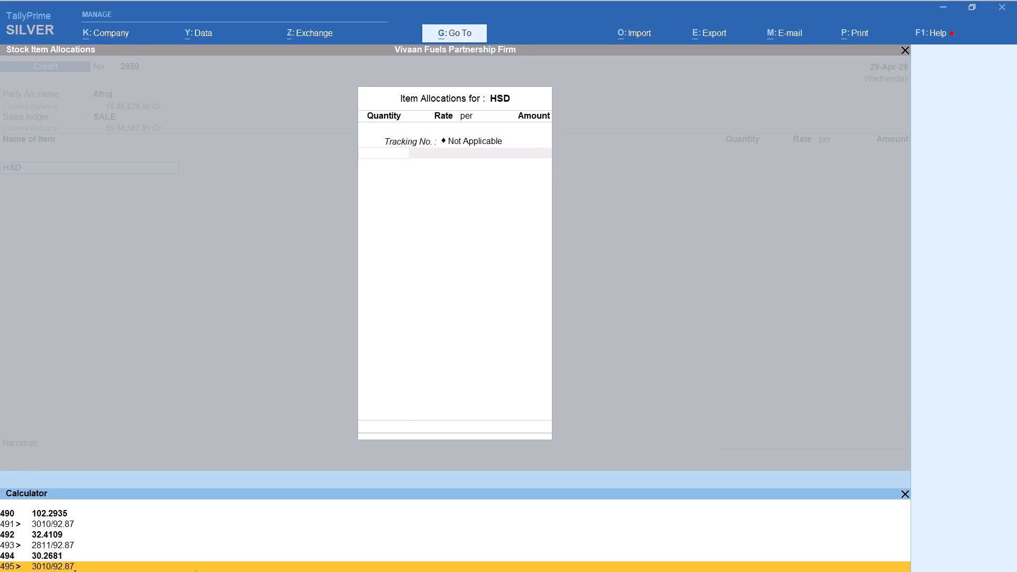
key(Return)
key(Return)
key(Return)
key(Return)
key(Return)
key(Return)
Add the Round Off ledger to the second Afroj voucher and save it.
text(rou)
key(Return)
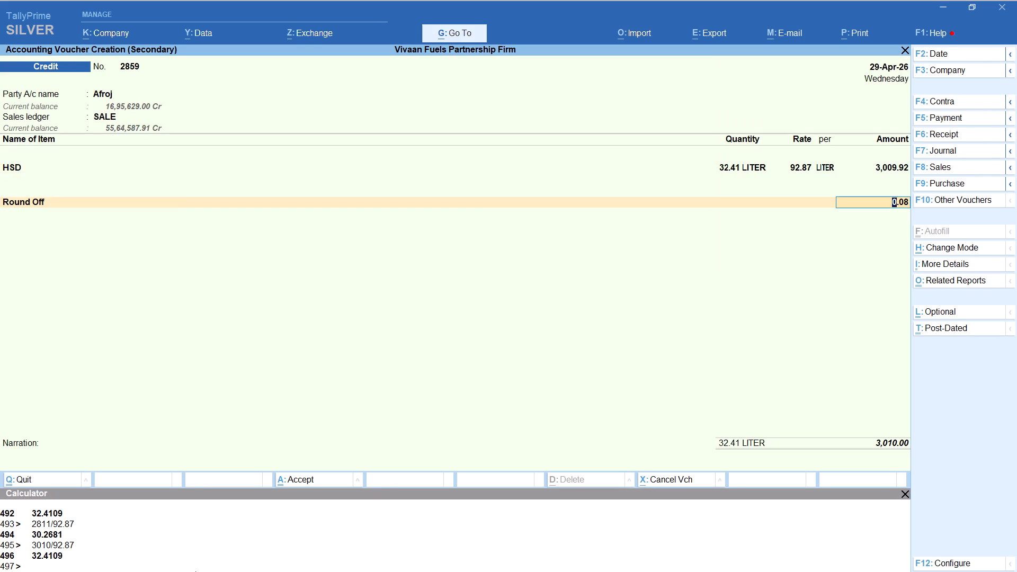
key(ctrl+a)
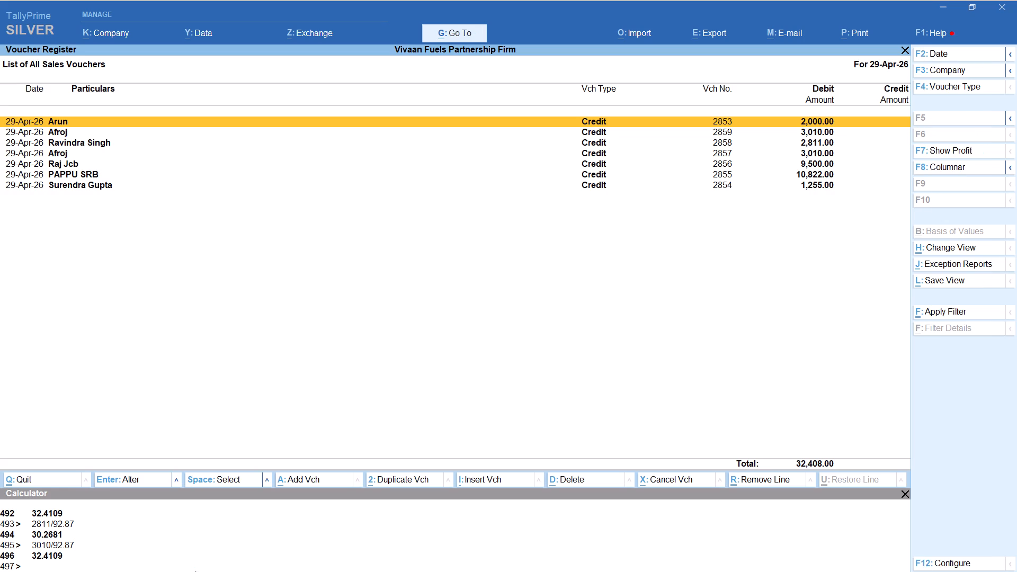
Switch to the Excel balance sheet, check the formula behind the 29-Apr credit amount, and return to TallyPrime.
key(alt+Tab)
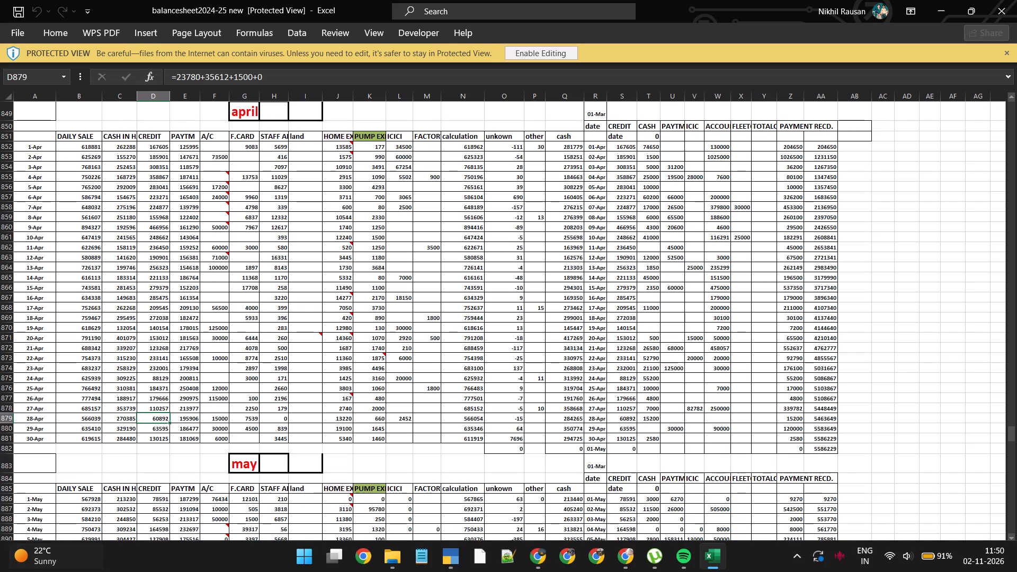
click(158, 428)
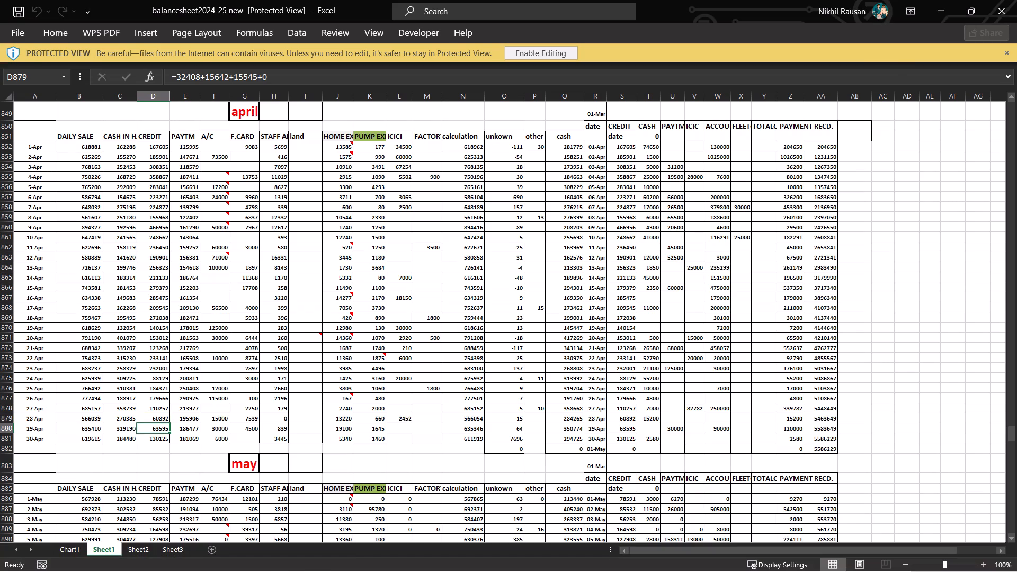
key(alt+Tab)
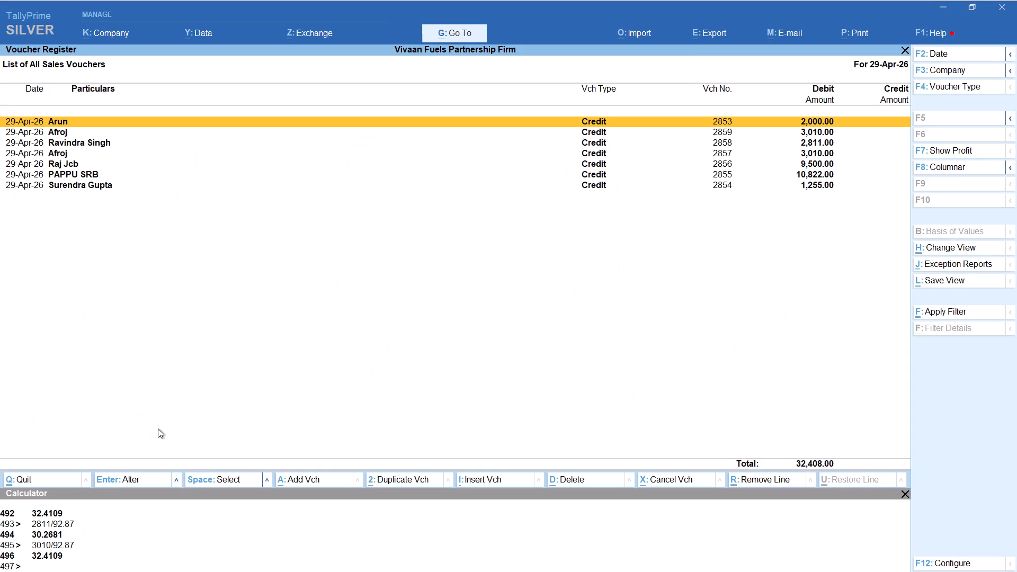
Add a credit voucher for 29-Apr-26 for the Mohan party account, keeping its default party details and the SALE ledger.
key(alt+a)
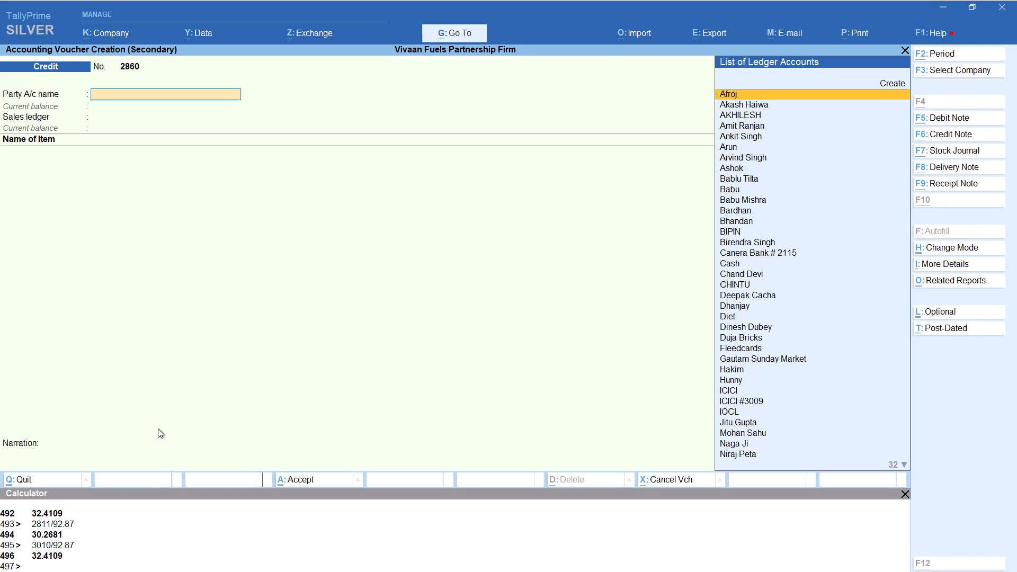
text(moh)
key(Return)
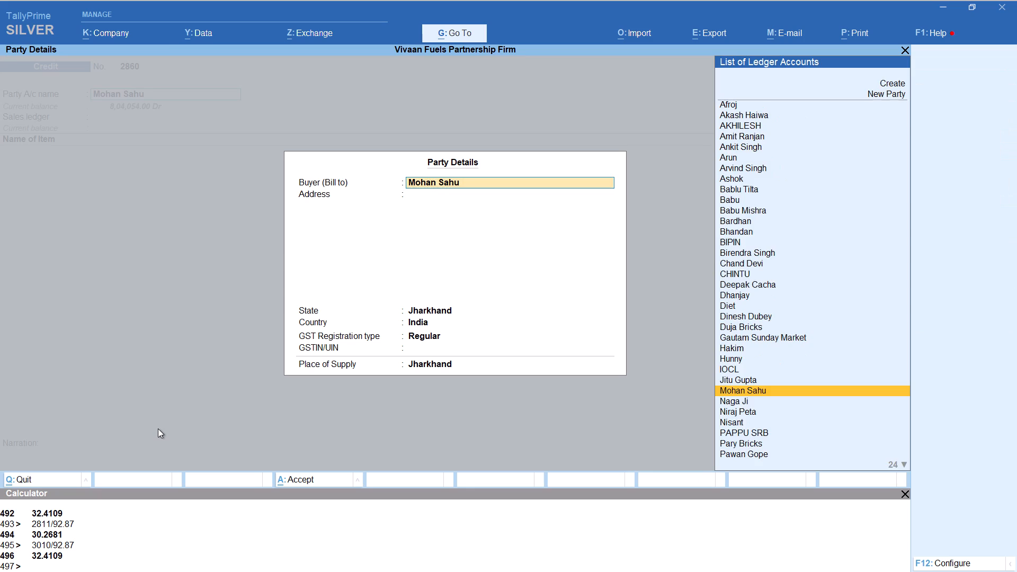
key(Return)
key(Return)
key(Return)
key(Return)
key(Return)
key(Return)
key(Return)
Add item HSD with tracking number Not Applicable, calculating the quantity as 3000/92.87 litres at a rate of 92.87.
text(hs)
key(Return)
key(Up)
key(Return)
key(alt+c)
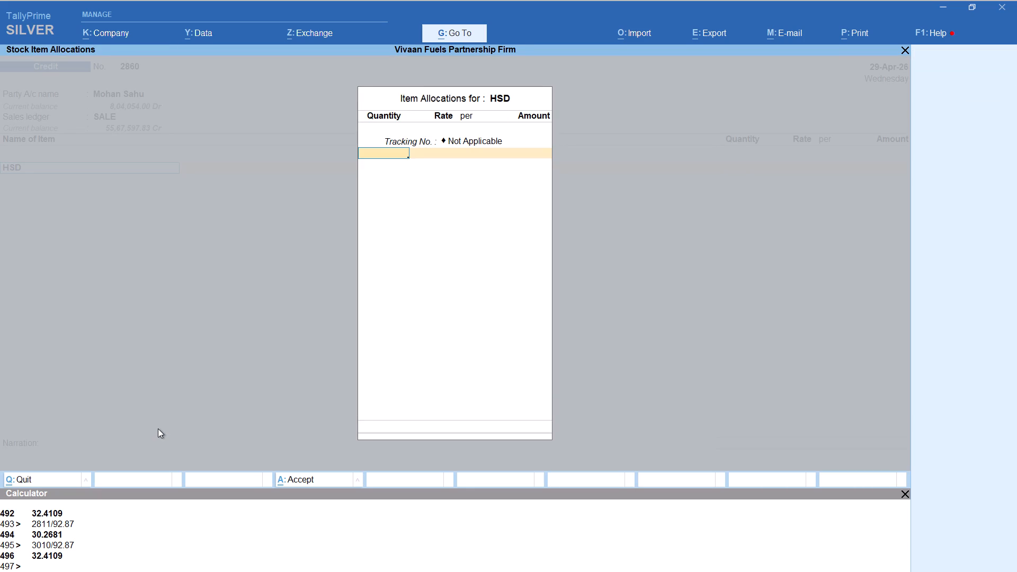
text(3000/92.7)
key(BackSpace)
text(87)
key(Return)
key(Return)
key(Return)
key(Return)
key(Return)
key(Return)
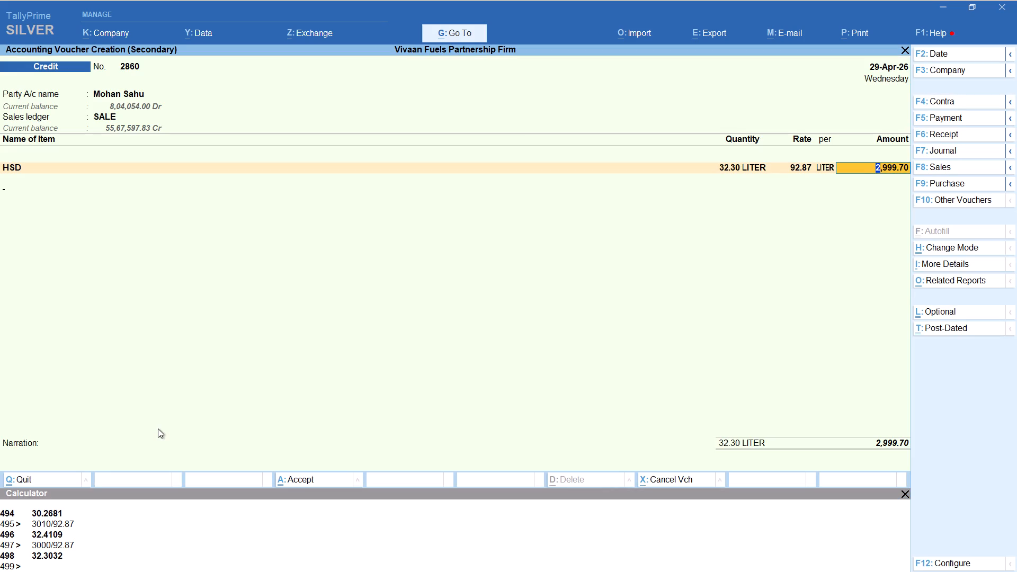
key(Return)
Add the Round Off ledger to the Mohan voucher and save it.
text(rou)
key(Return)
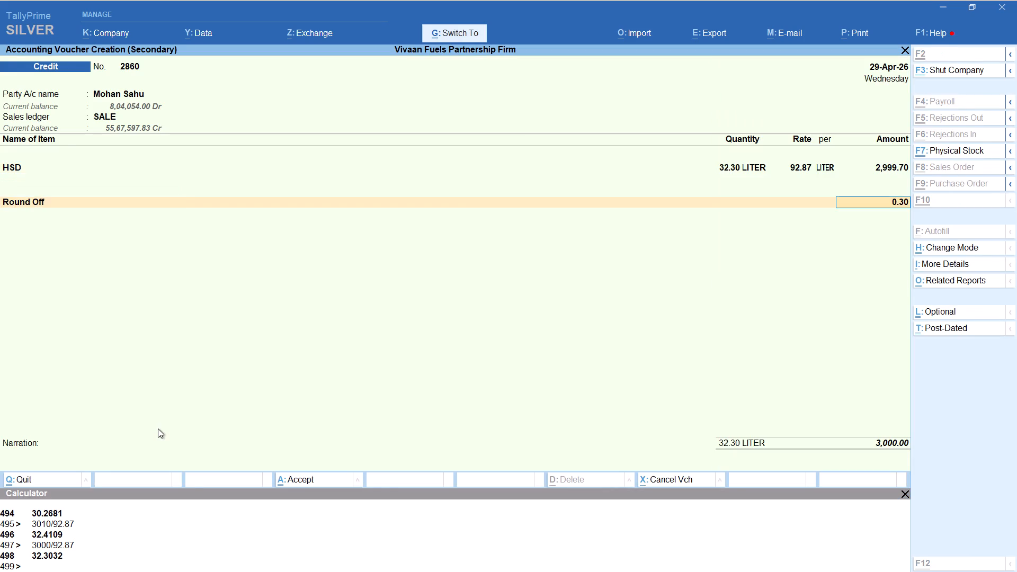
key(ctrl+a)
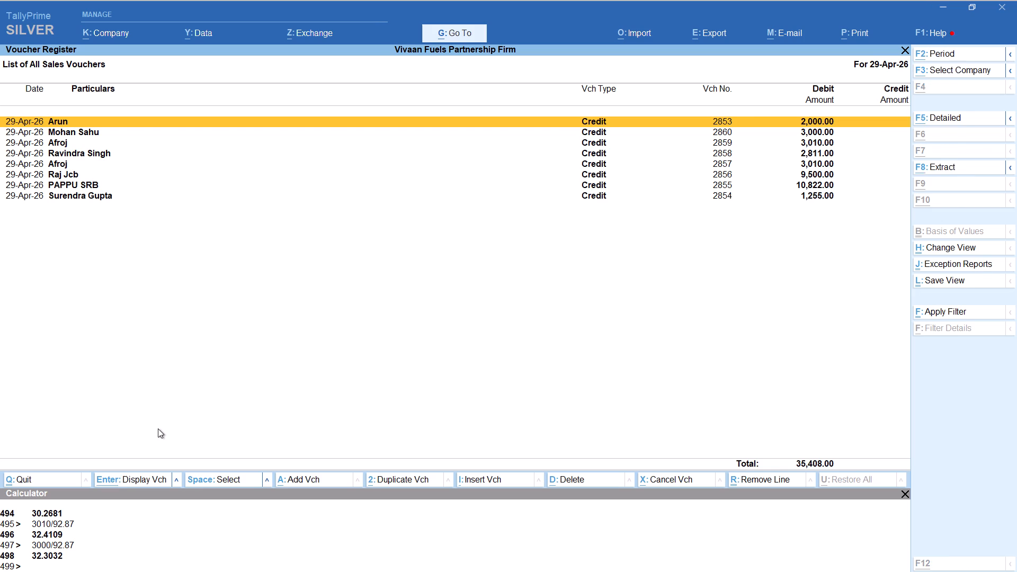
key(alt+a)
text(ravindra)
key(Down)
key(Down)
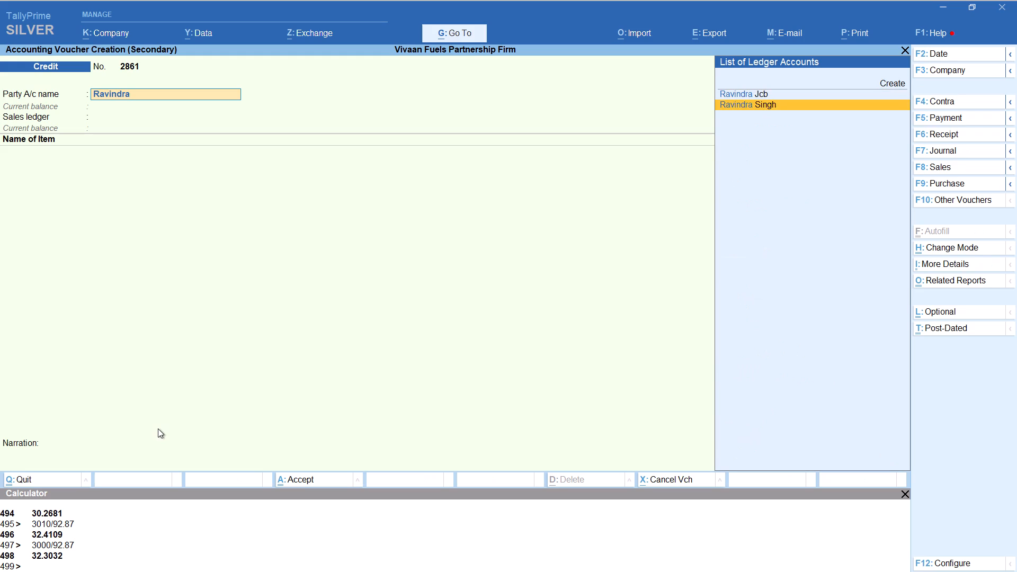
key(Return)
key(Return)
key(Return)
key(Return)
key(Return)
key(Return)
key(Return)
key(Return)
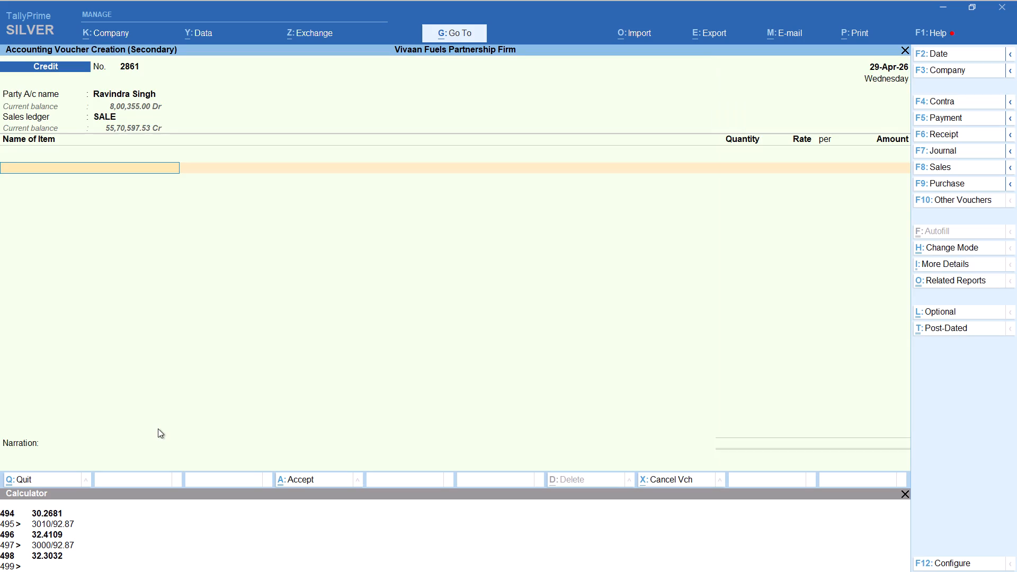
Add item HSD with tracking number Not Applicable to the Ravindra voucher and open the calculator for its quantity.
text(hs)
key(Return)
key(Up)
key(Return)
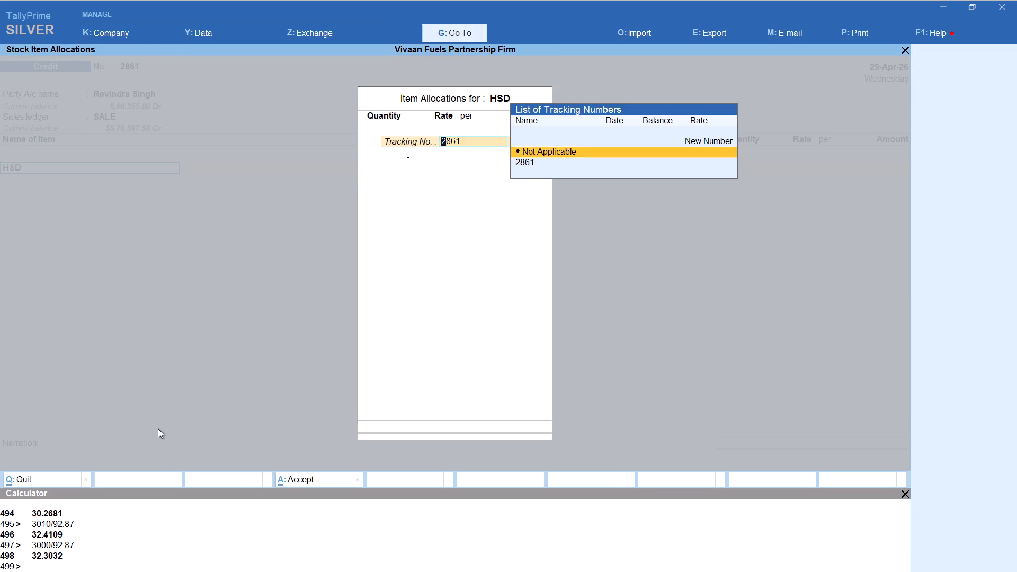
key(alt+c)
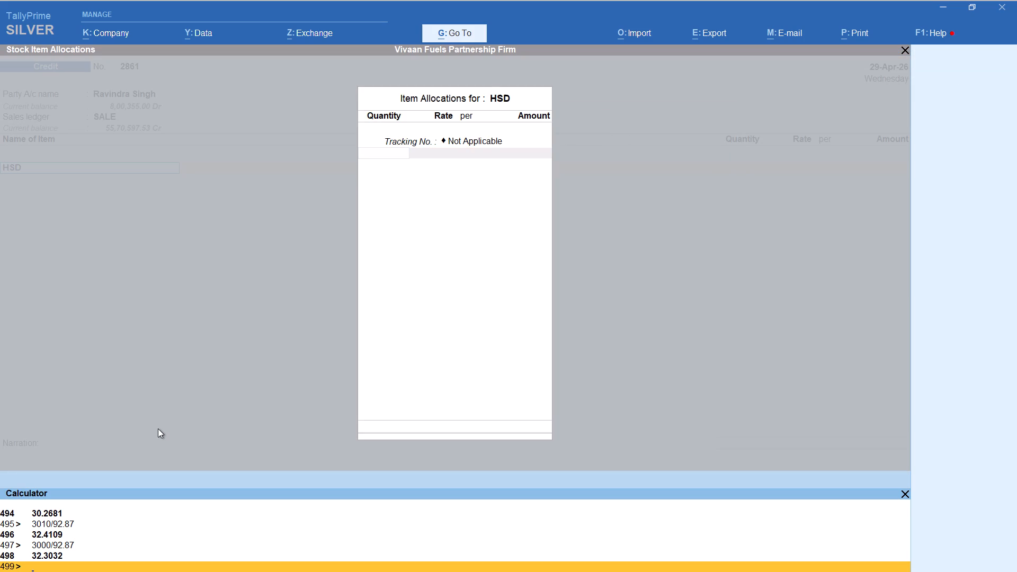
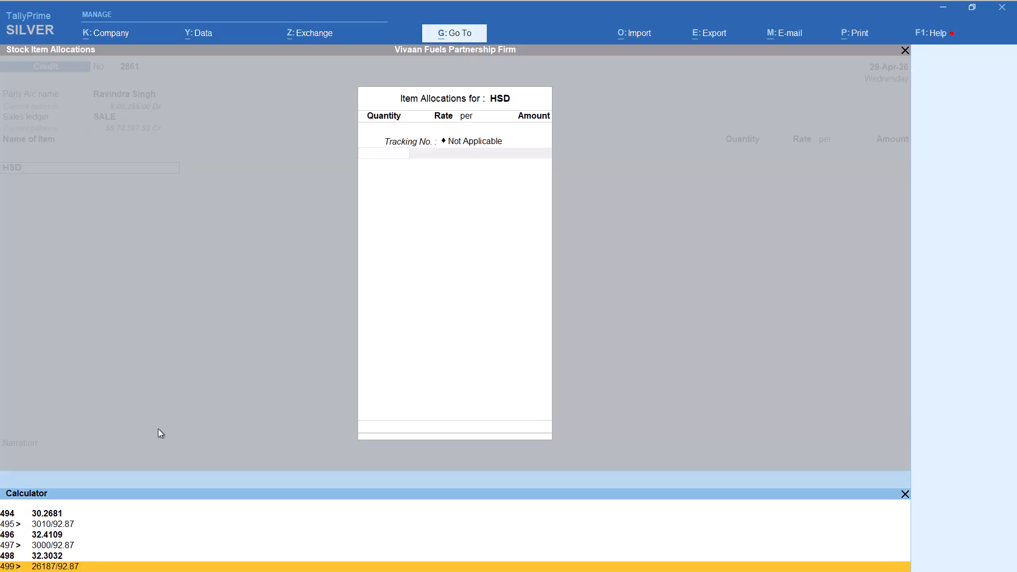
Set the HSD quantity in the Ravindra voucher to 26187/92.87 litres at a rate of 92.87.
key(Return)
key(Return)
key(Return)
key(Return)
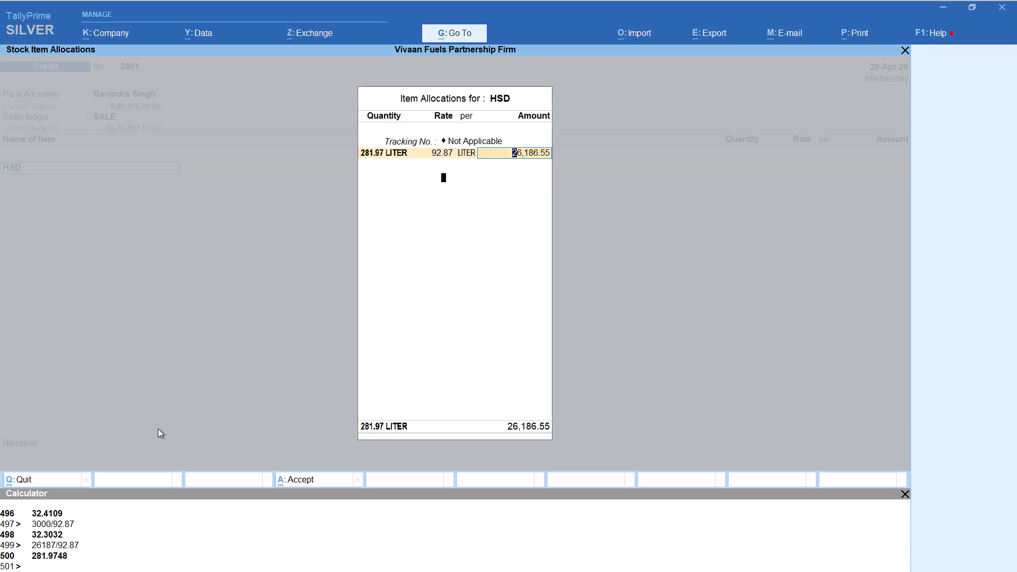
key(Return)
key(Return)
key(Return)
Add the Round Off ledger to the Ravindra voucher and save it.
text(rou)
key(Return)
key(ctrl+a)
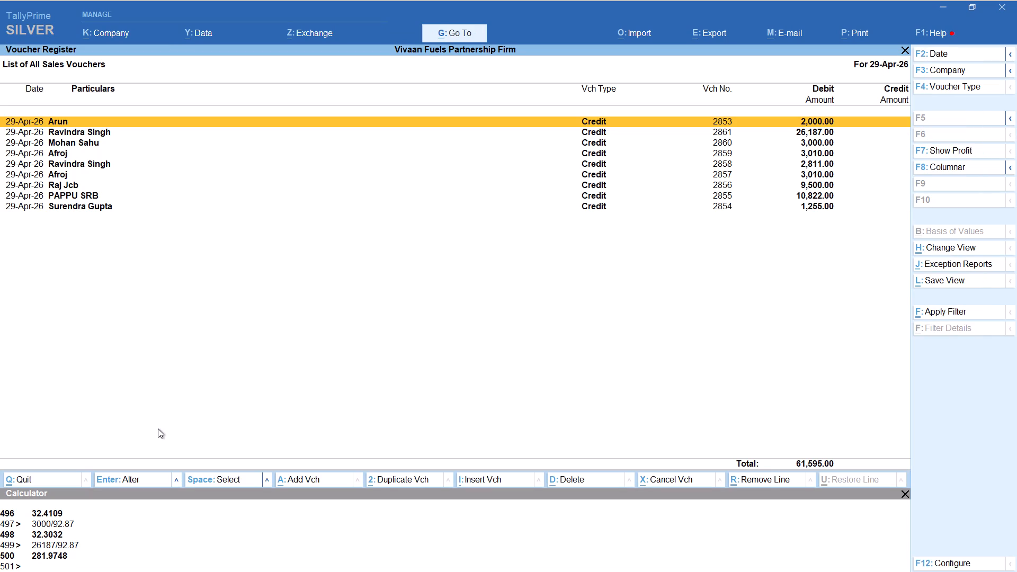
Add another 29-Apr-26 credit voucher for the Mohan account, keeping default party details and the SALE ledger.
key(alt+a)
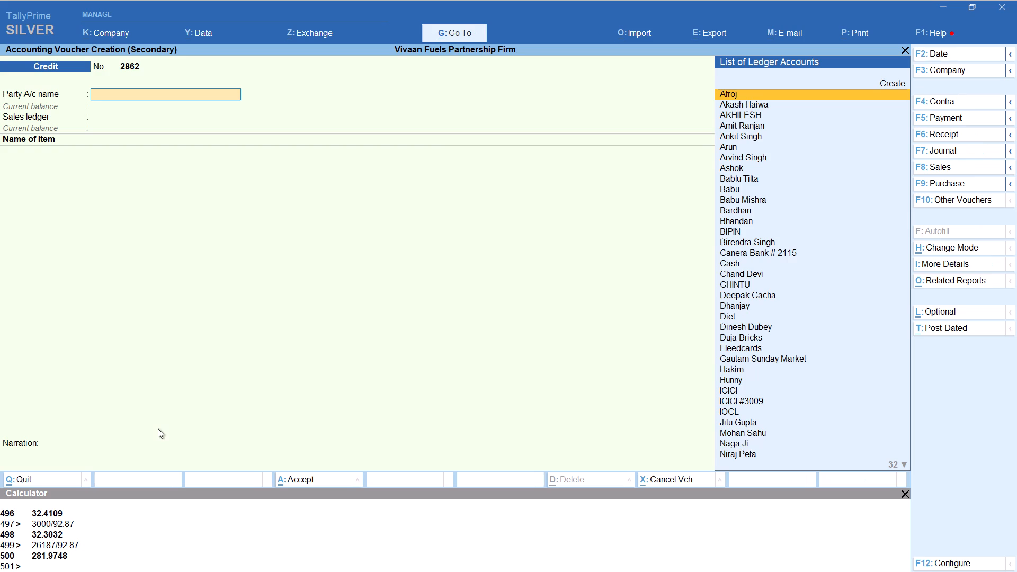
text(moh)
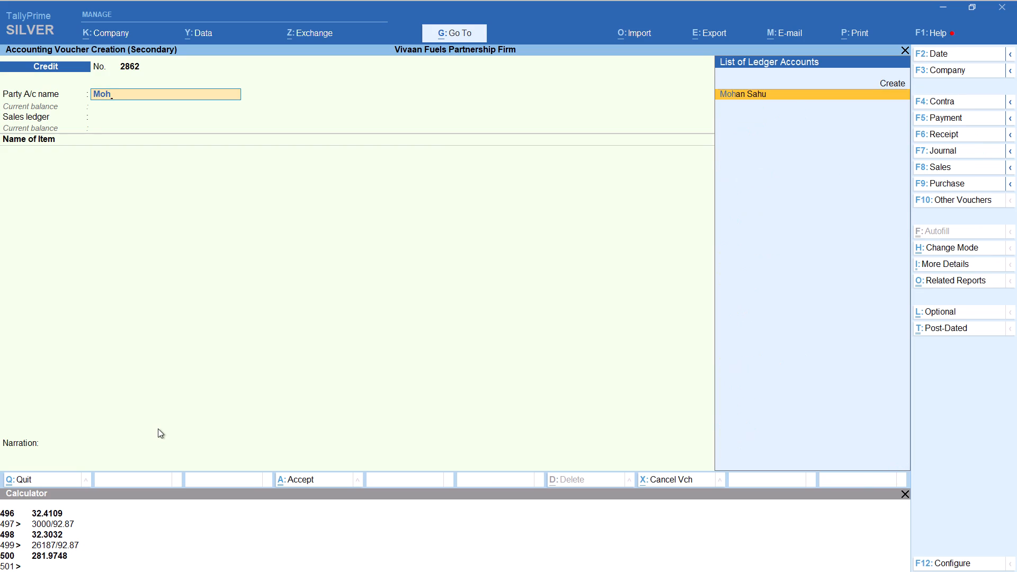
key(Return)
key(Return)
key(Return)
key(Return)
key(Return)
key(Return)
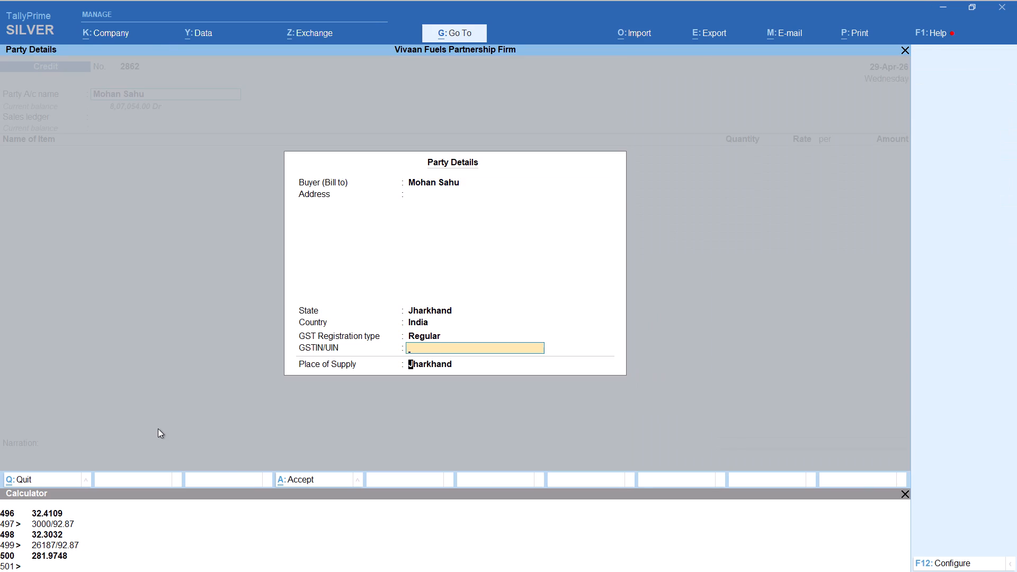
key(Return)
key(Return)
Add item HSD with tracking number Not Applicable, calculating the quantity as 2000/92.87 litres at a rate of 92.87.
text(hs)
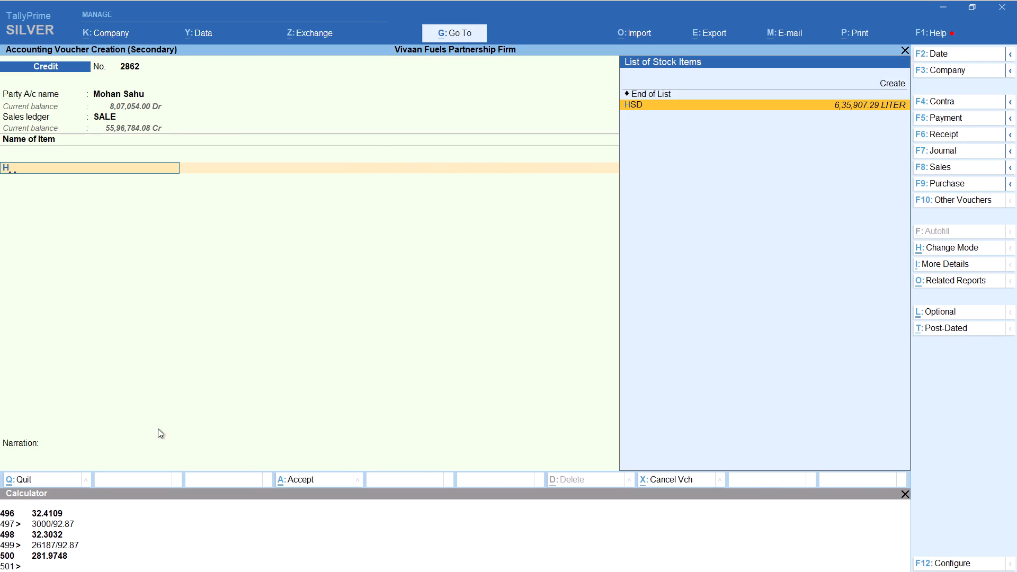
key(Return)
key(Up)
key(Return)
key(alt+c)
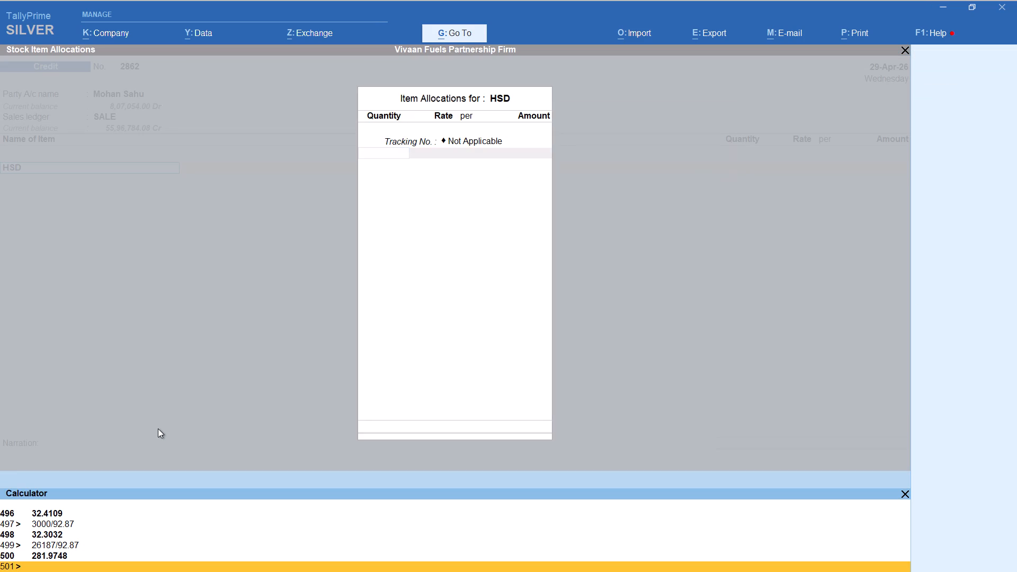
text(2000/92.87)
key(Return)
key(Return)
key(Return)
key(Return)
key(Return)
key(Return)
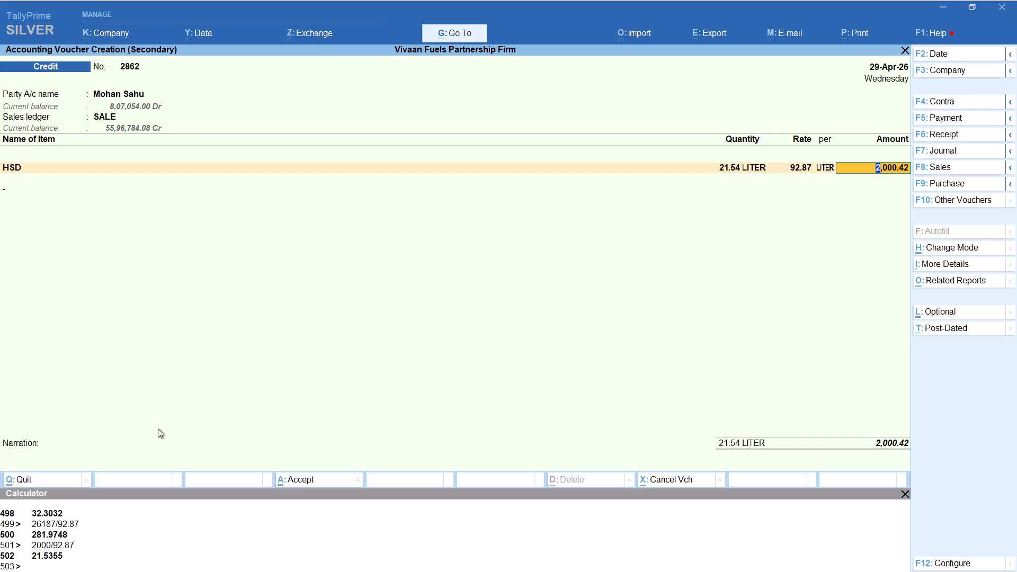
key(Return)
Add the Round Off ledger to the Mohan voucher and save it.
text(rou)
key(Return)
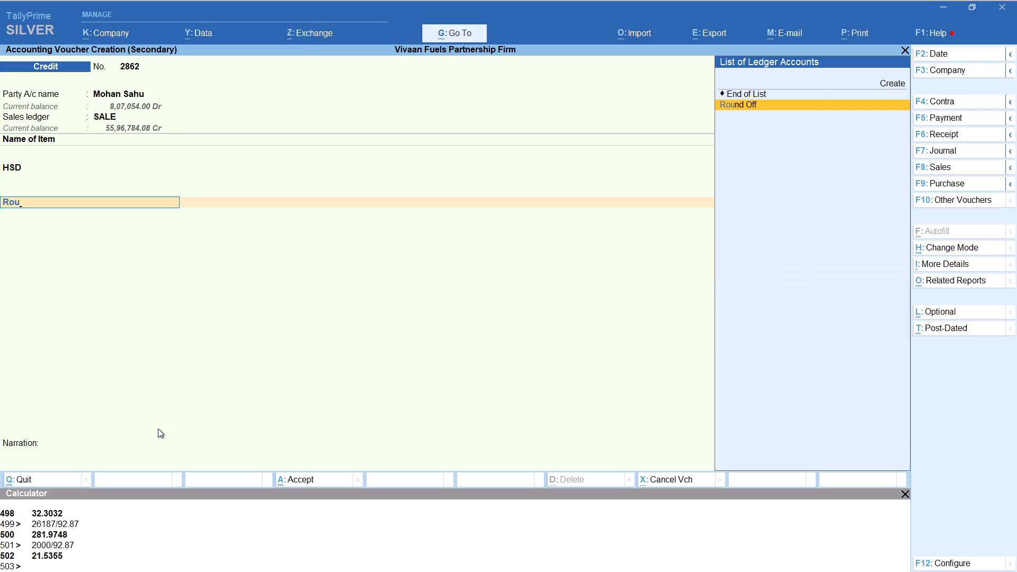
key(ctrl+a)
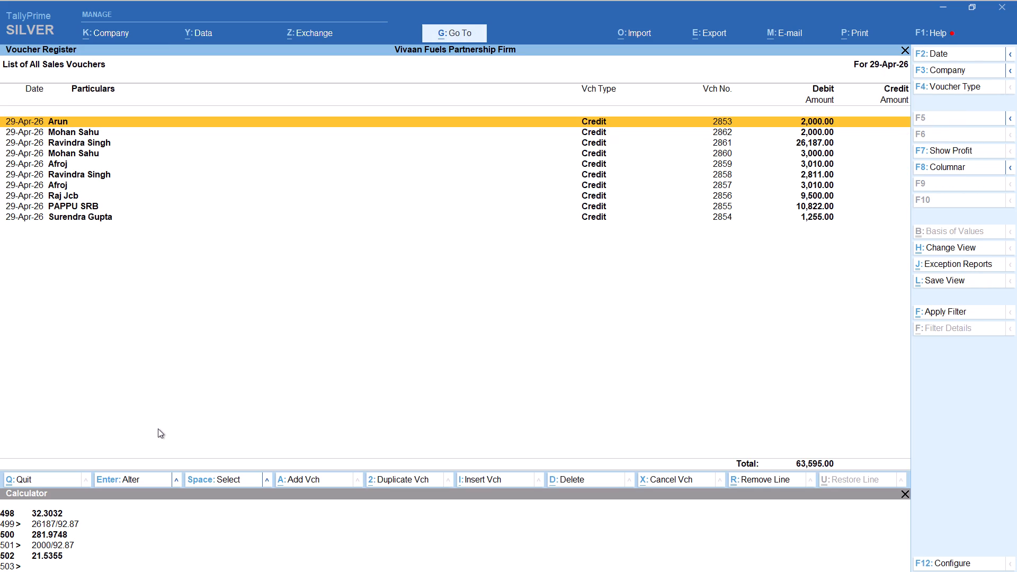
Check the 29-Apr credit total in the Excel balance sheet and change TallyPrime's voucher register date to 30-Apr-26.
key(alt+Tab)
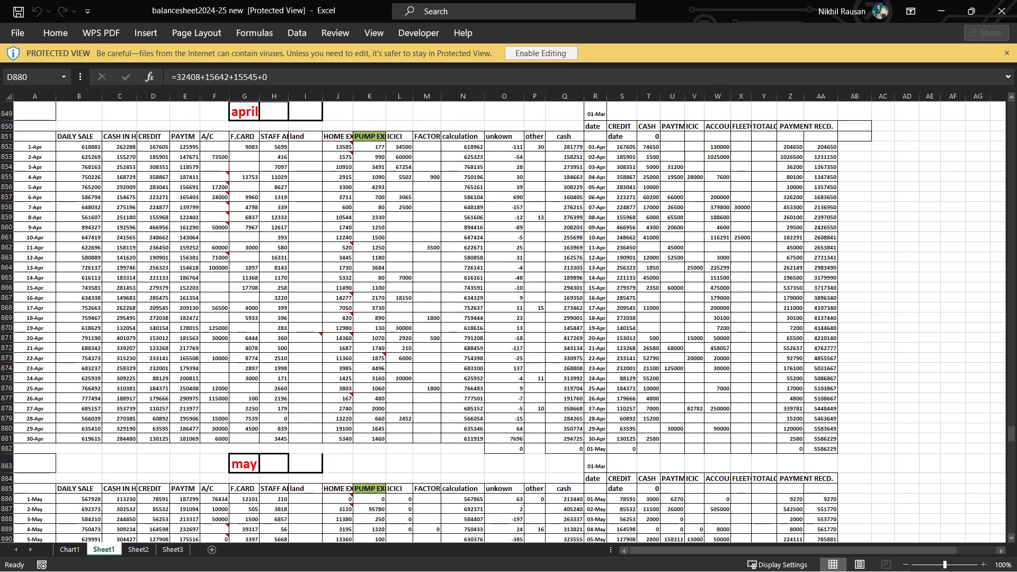
key(alt+Tab)
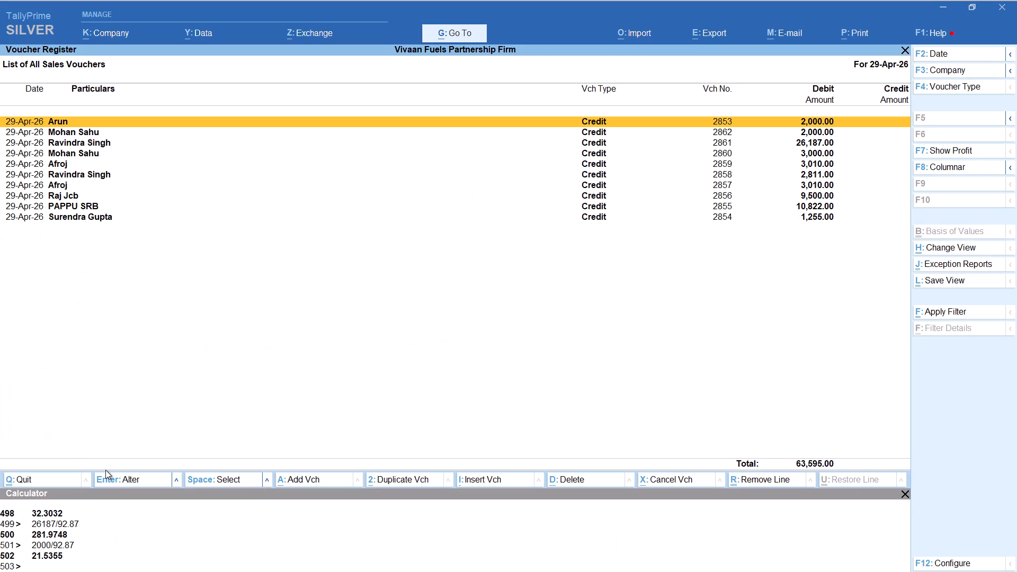
key(F2)
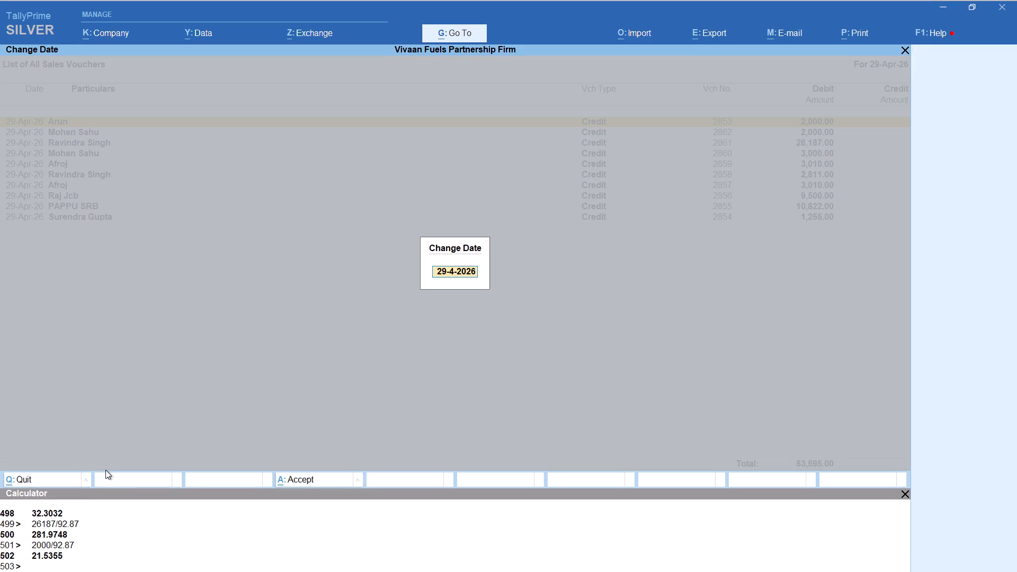
text(30)
key(Return)
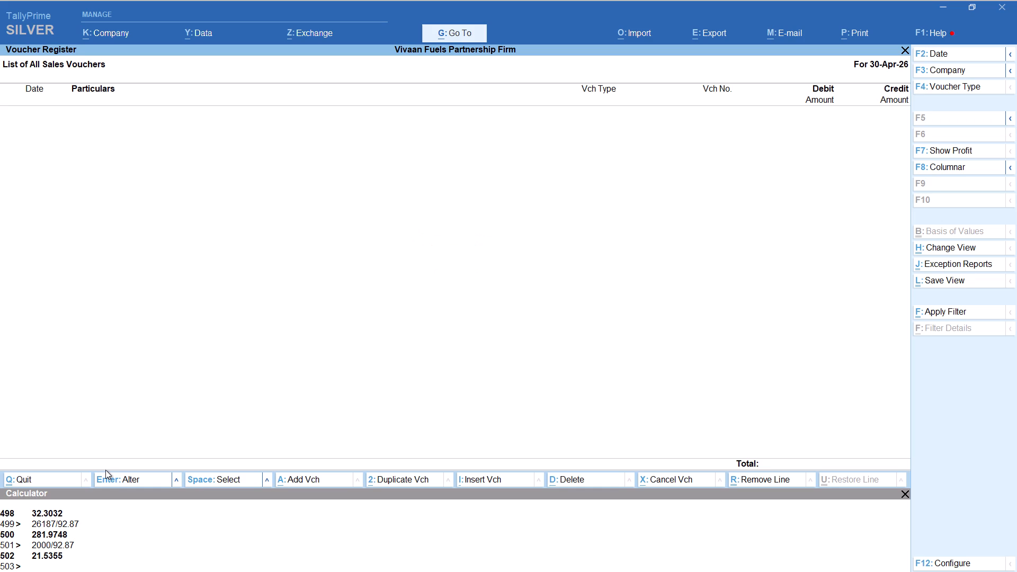
Add a 30-Apr-26 Credit sales voucher for the CHINTU account, keeping default party details and the SALE ledger.
key(alt+a)
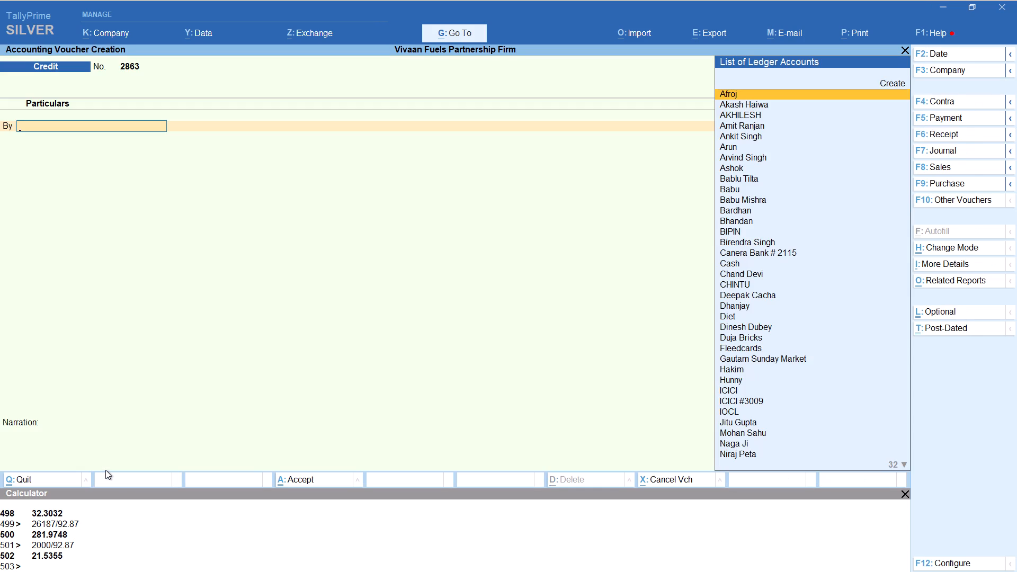
key(F8)
key(Return)
text(chintu)
key(Return)
key(Return)
key(Return)
key(Return)
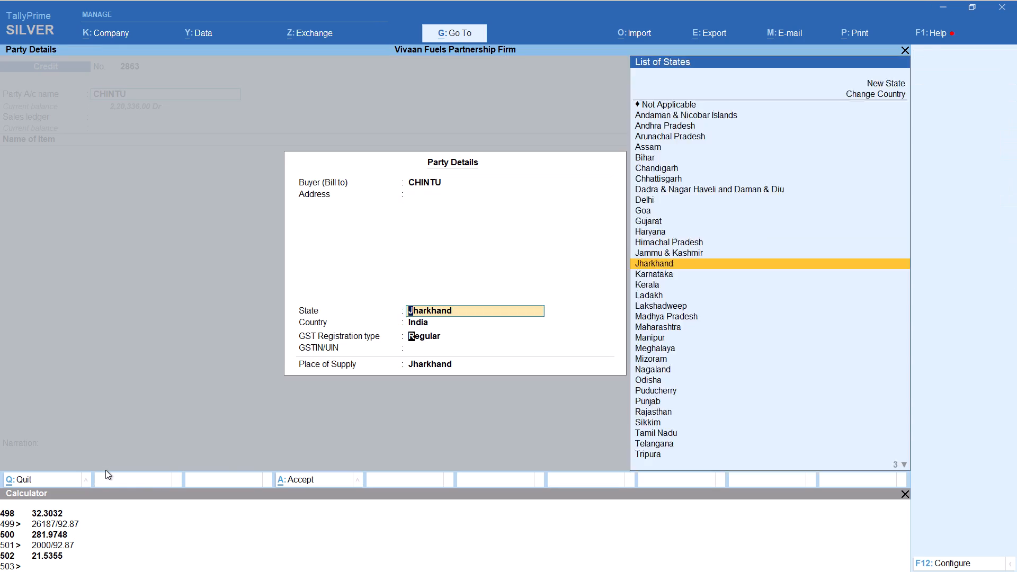
key(Return)
key(Return)
key(Return)
key(Return)
Add item HSD with tracking number Not Applicable, calculating the quantity as 8225/92.87 litres at a rate of 92.87.
text(hs)
key(Return)
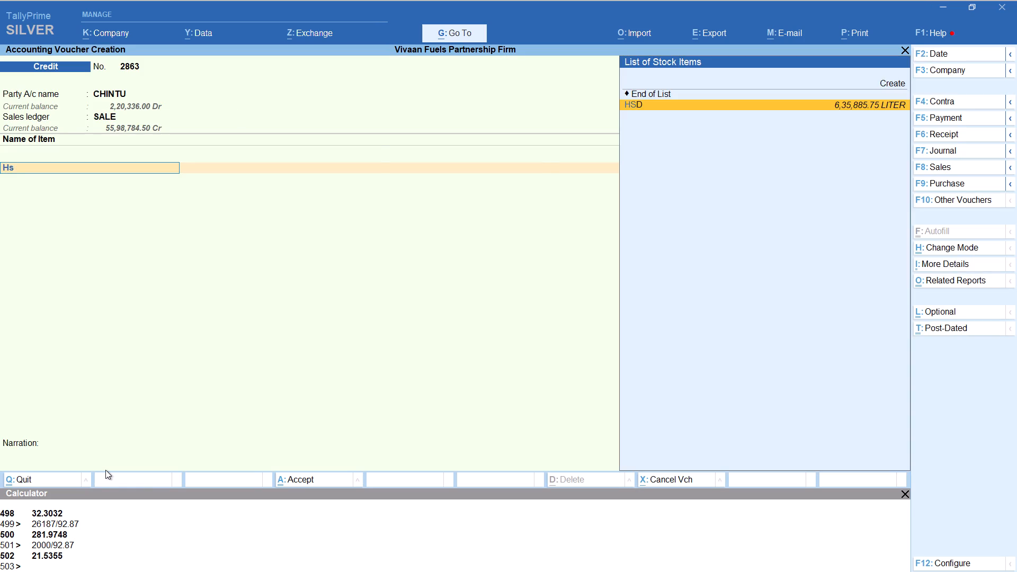
key(Up)
key(Return)
key(alt+c)
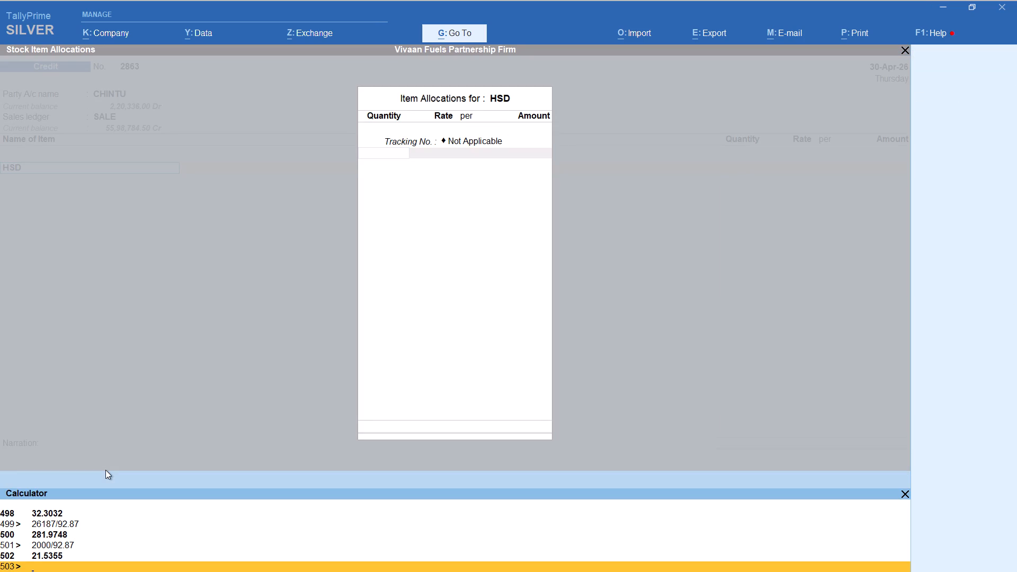
text(825)
key(BackSpace)
text(25/92.87)
key(Return)
key(Return)
key(Return)
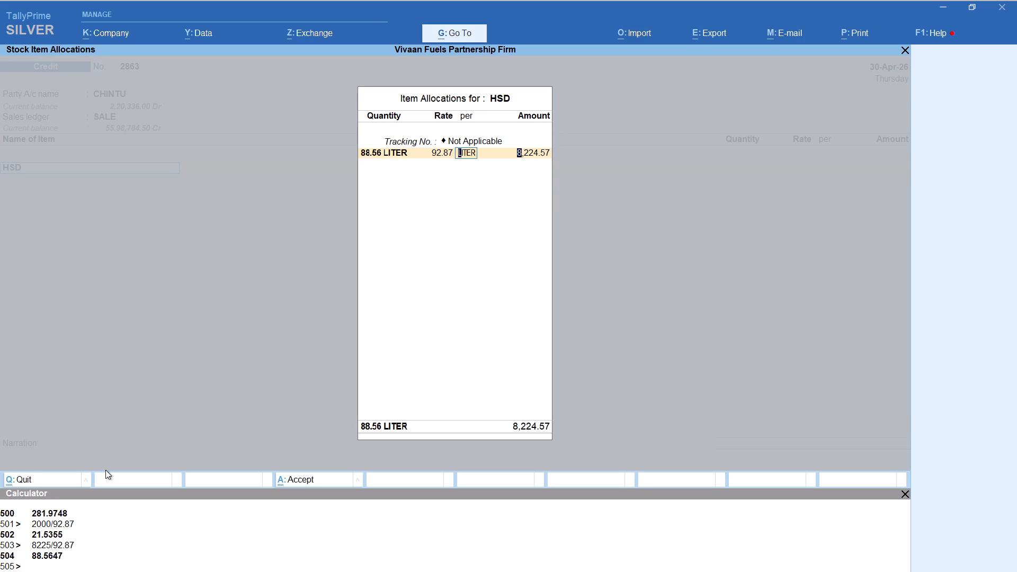
key(Return)
key(Return)
key(Return)
key(Return)
Add the Round Off ledger to the CHINTU voucher and save it.
text(rou)
key(Return)
key(ctrl+a)
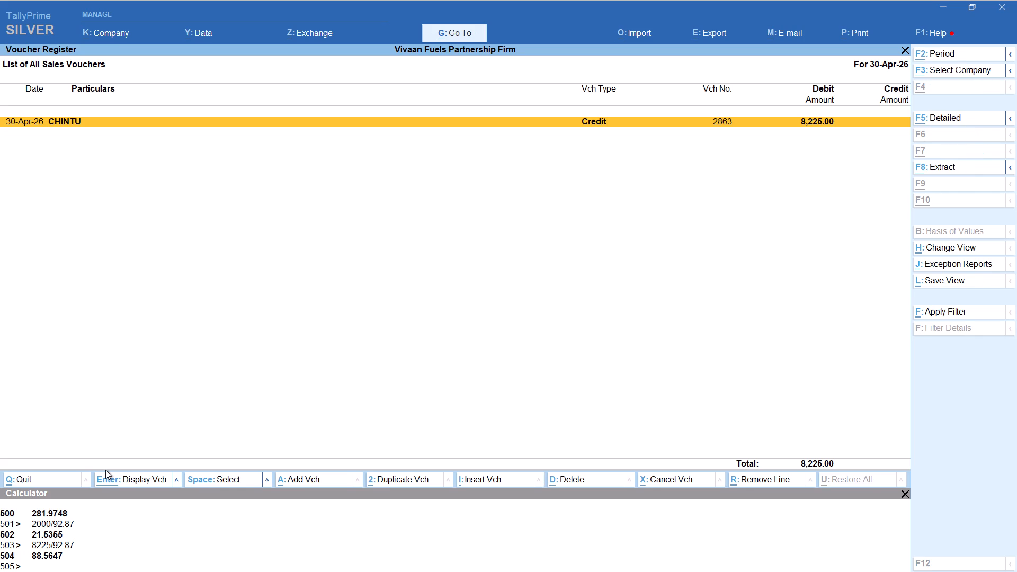
Add another 30-Apr-26 credit voucher for the Deepak account, keeping default party details and the SALE ledger.
key(alt+a)
text(de)
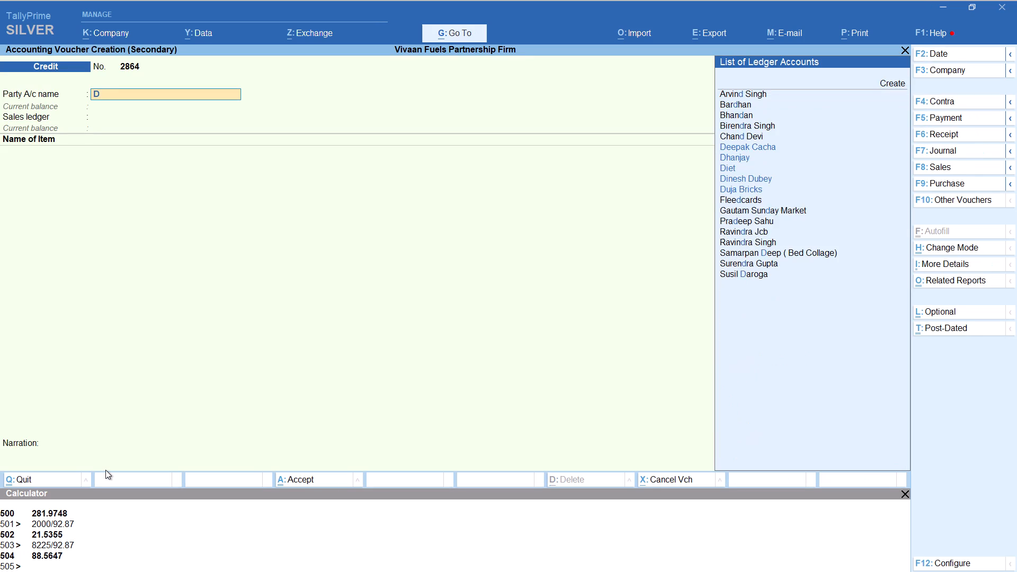
key(Return)
key(Return)
key(Return)
key(Return)
key(Return)
key(Return)
key(Return)
key(Return)
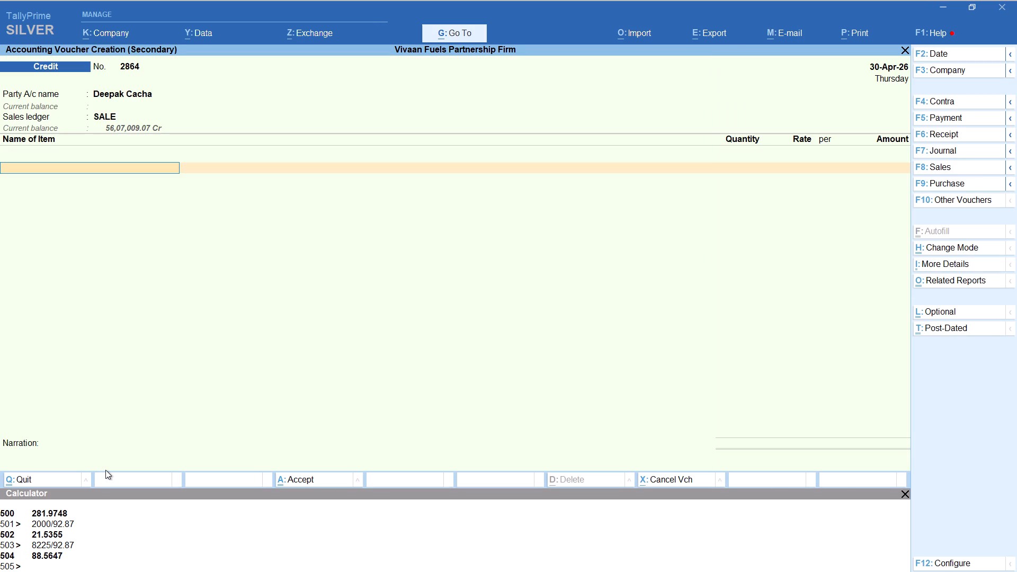
Add item HSD with tracking number Not Applicable, calculating the quantity as 1654/92.87 litres at a rate of 92.87.
key(h)
key(Return)
key(Up)
key(Return)
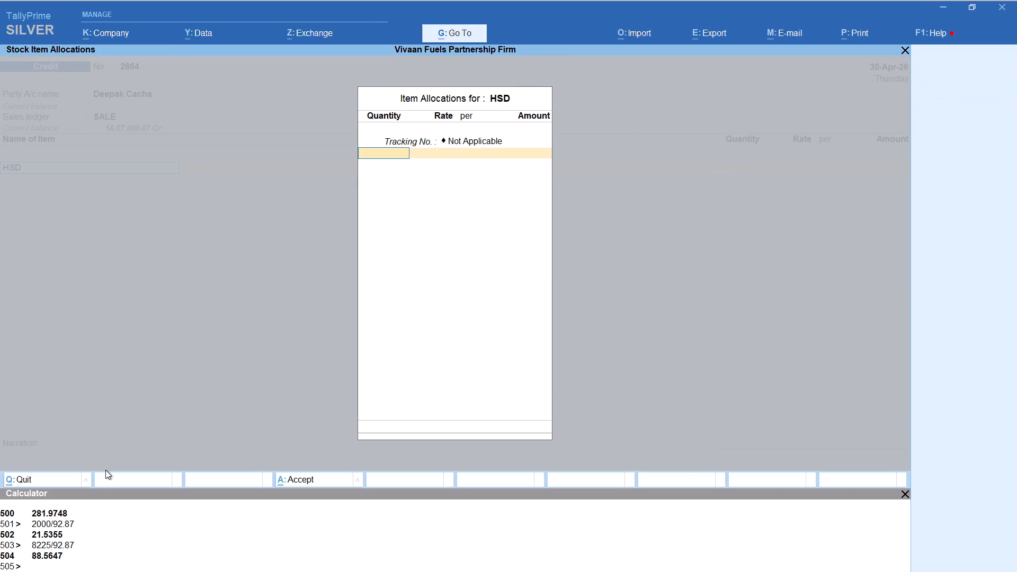
key(alt+c)
key(1)
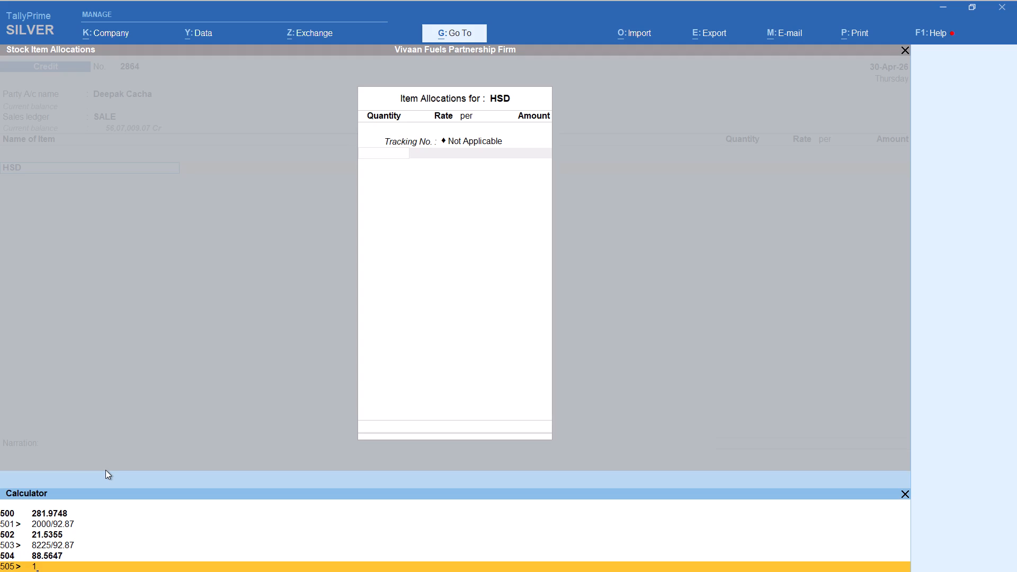
text(654)
text(/92.87)
key(Return)
key(Return)
key(Return)
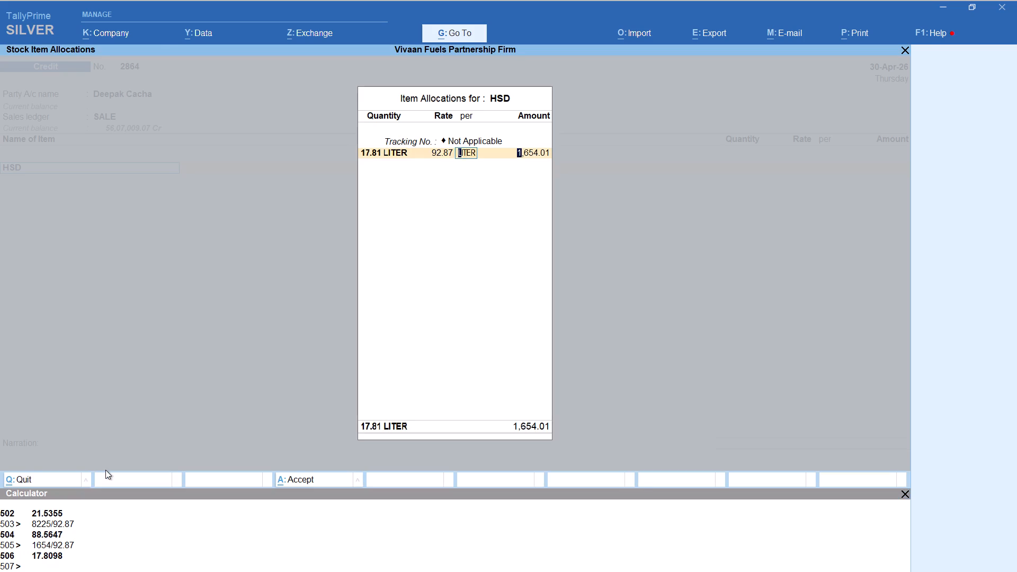
key(Return)
key(Return)
key(Return)
key(Return)
Add the Round Off ledger to the Deepak voucher and save it.
text(rou)
key(Return)
key(ctrl+a)
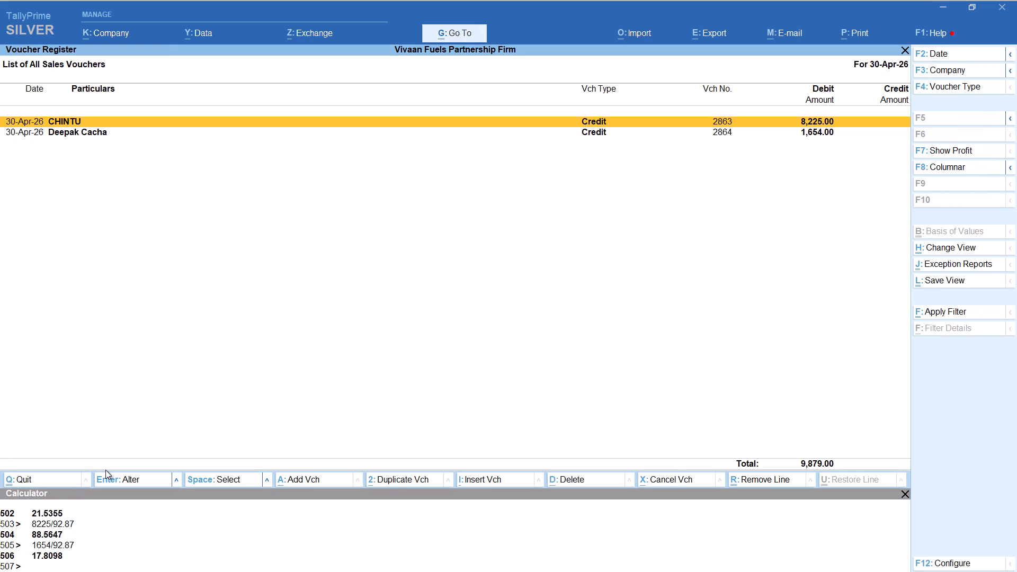
key(alt+a)
text(bed)
key(Return)
key(Return)
key(Return)
key(Return)
key(Return)
key(Return)
key(Return)
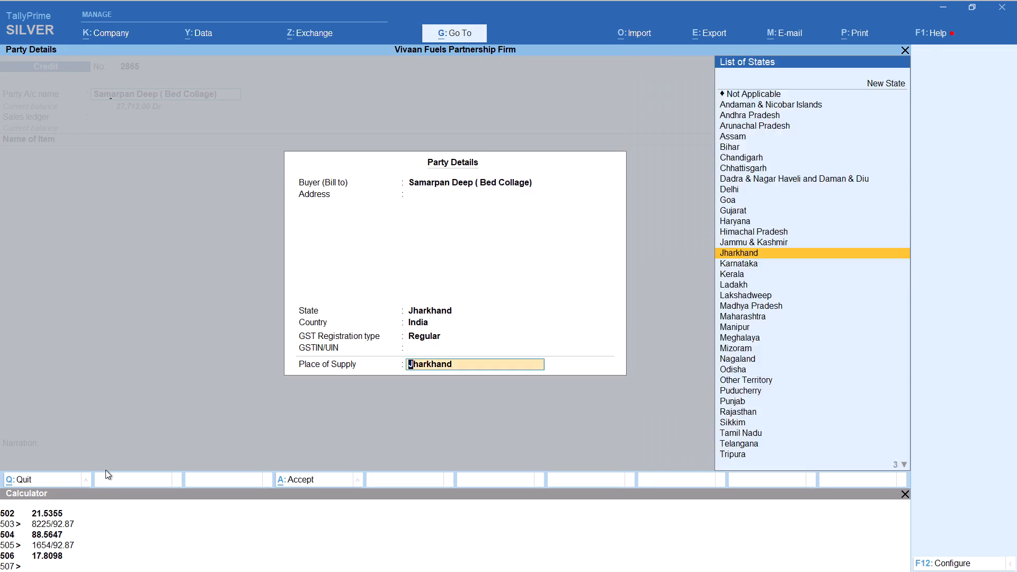
key(Return)
Add item HSD with tracking number Not Applicable, calculating the quantity as 2000/92.87 litres at a rate of 92.87.
text(hs)
key(Return)
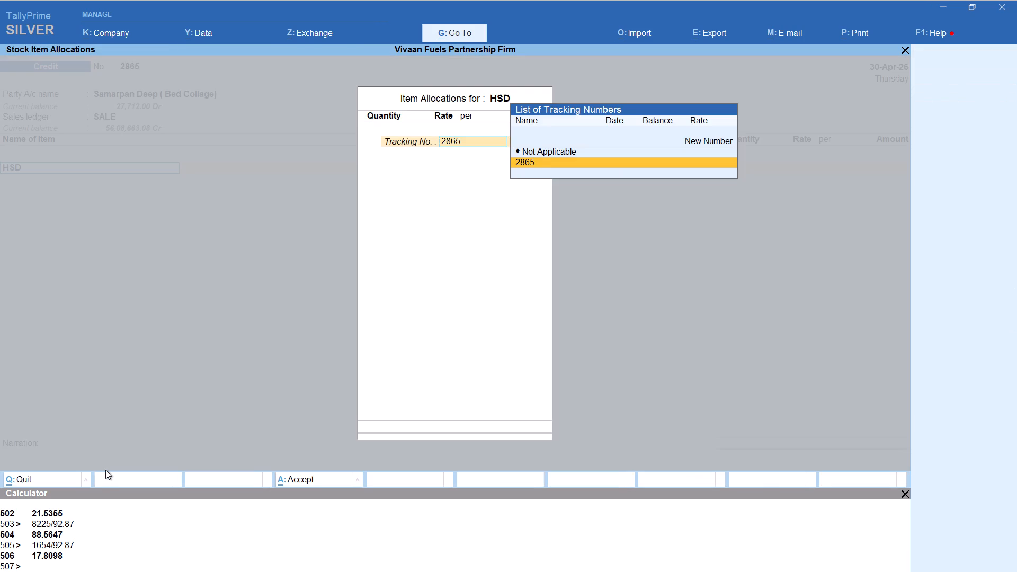
key(Up)
key(Return)
key(alt+c)
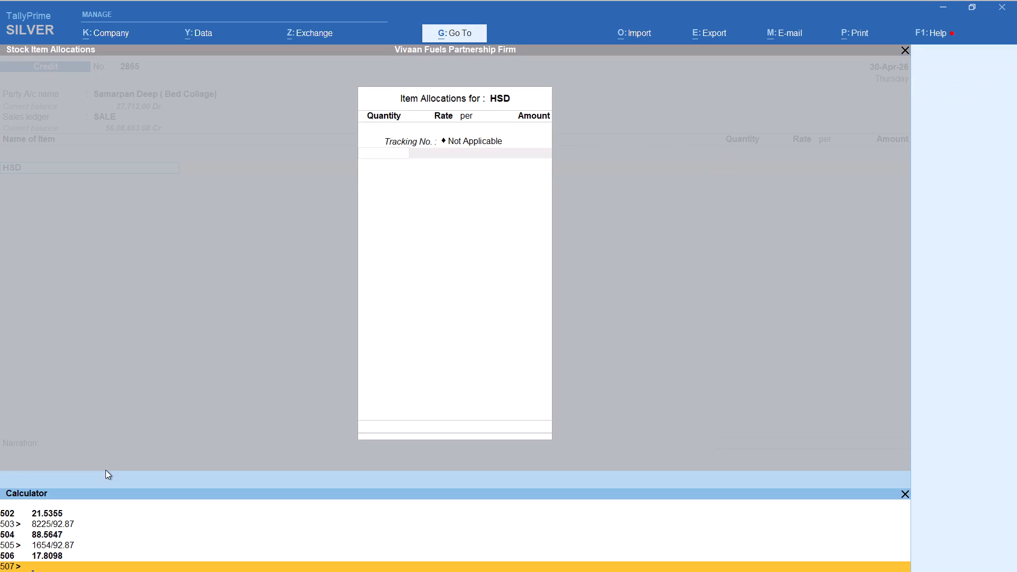
text(2000/92.87)
key(Return)
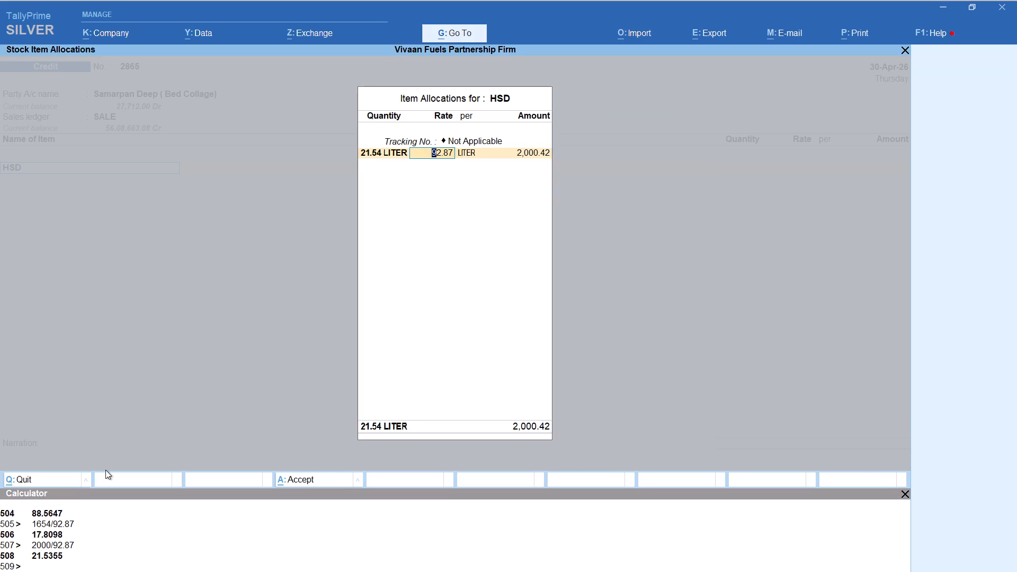
key(Return)
key(Return)
key(Return)
key(Return)
key(Return)
key(Return)
Add the Round Off ledger to the Samarpan Deep (Bed Collage) voucher and save it.
text(rou)
key(Return)
key(ctrl+a)
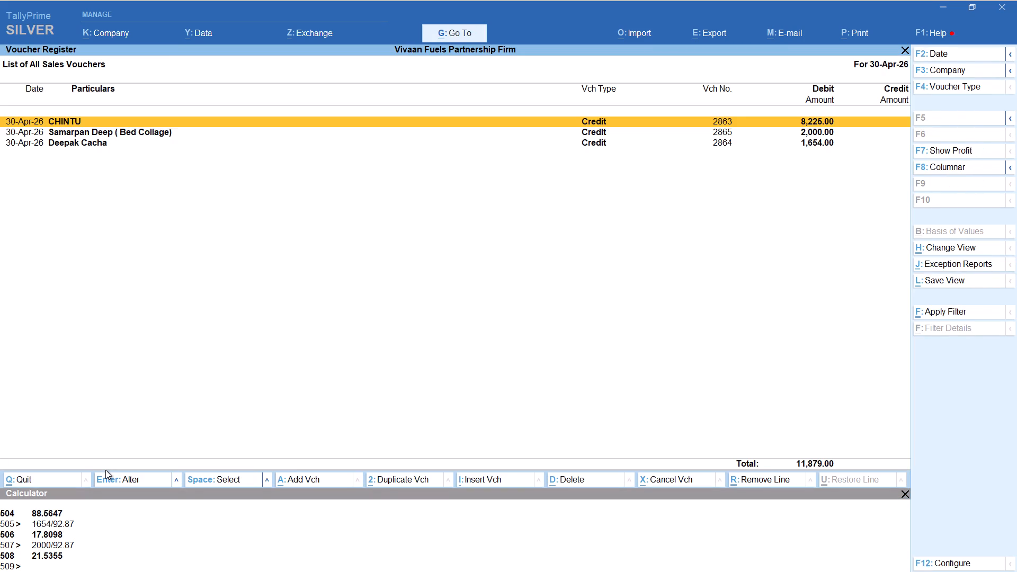
key(alt+a)
text(raj)
key(Down)
key(Down)
key(Down)
key(Return)
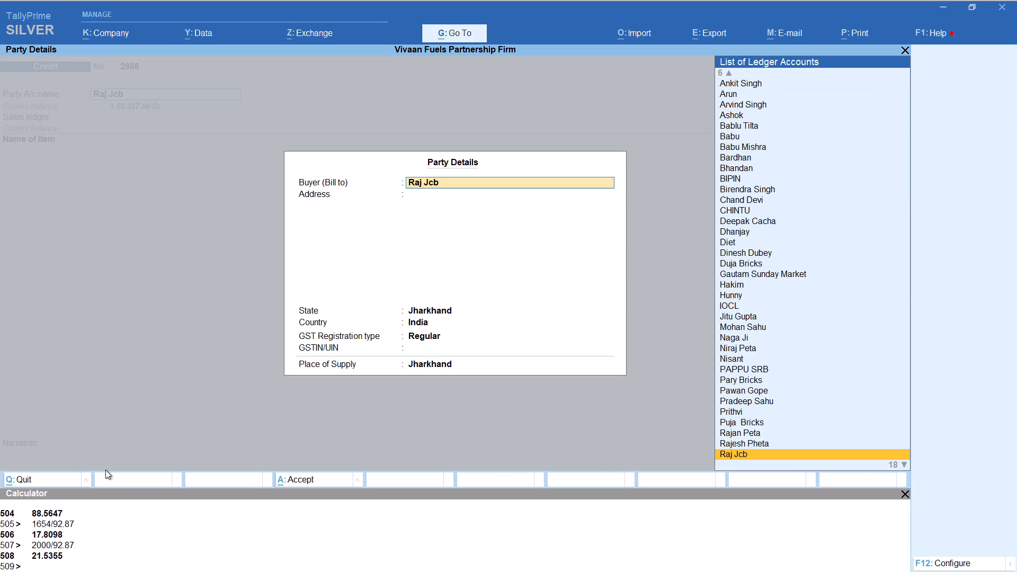
key(Return)
key(Return)
key(Return)
key(Return)
key(Return)
key(Return)
key(Return)
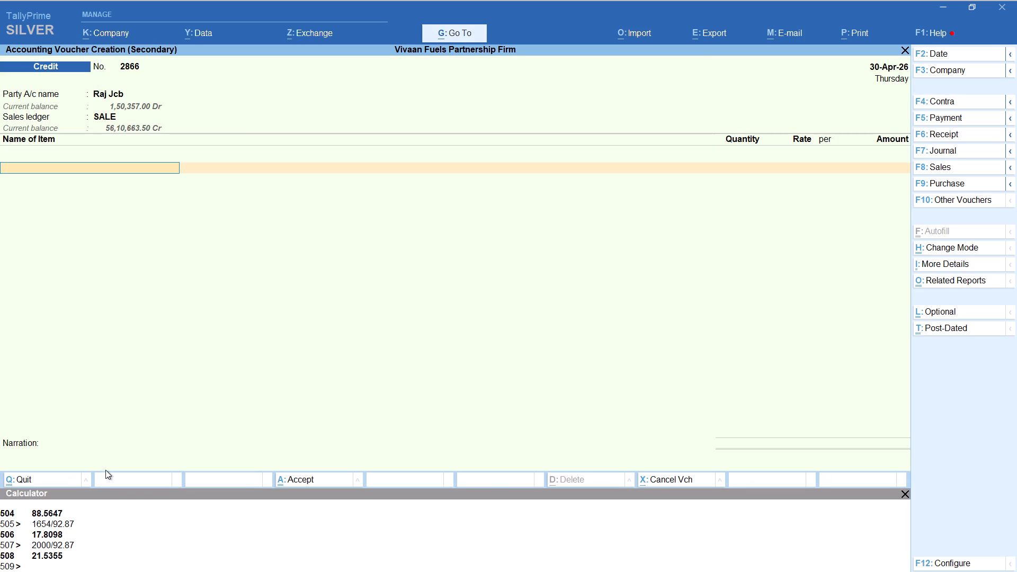
Add item HSD with tracking number Not Applicable, calculating the quantity as 3500/92.87 litres at a rate of 92.87.
text(hs)
key(Return)
key(Up)
key(Return)
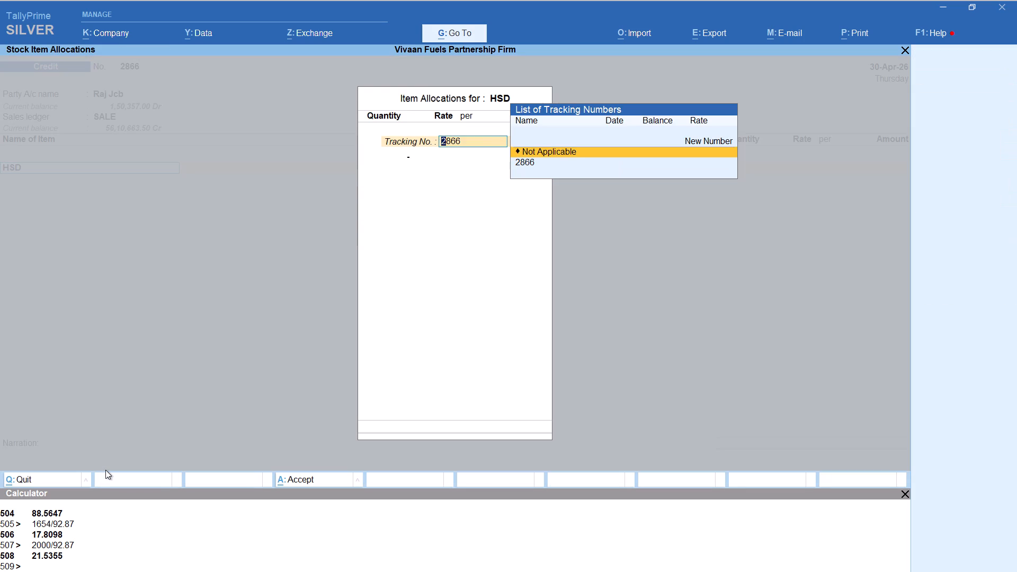
key(alt+c)
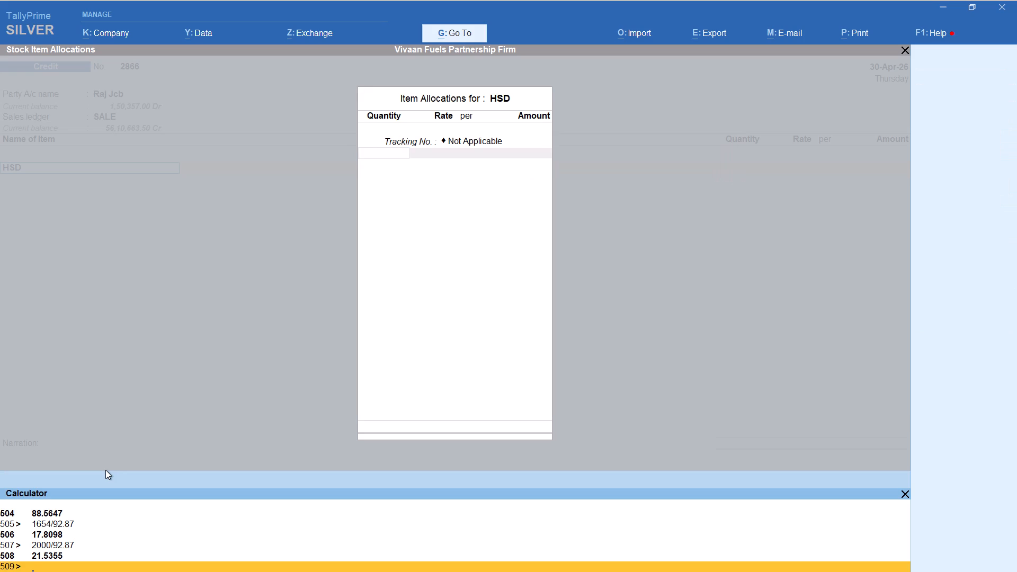
text(3500)
text(/92.87)
key(Return)
key(Return)
key(Return)
key(Return)
key(Return)
key(Return)
key(Return)
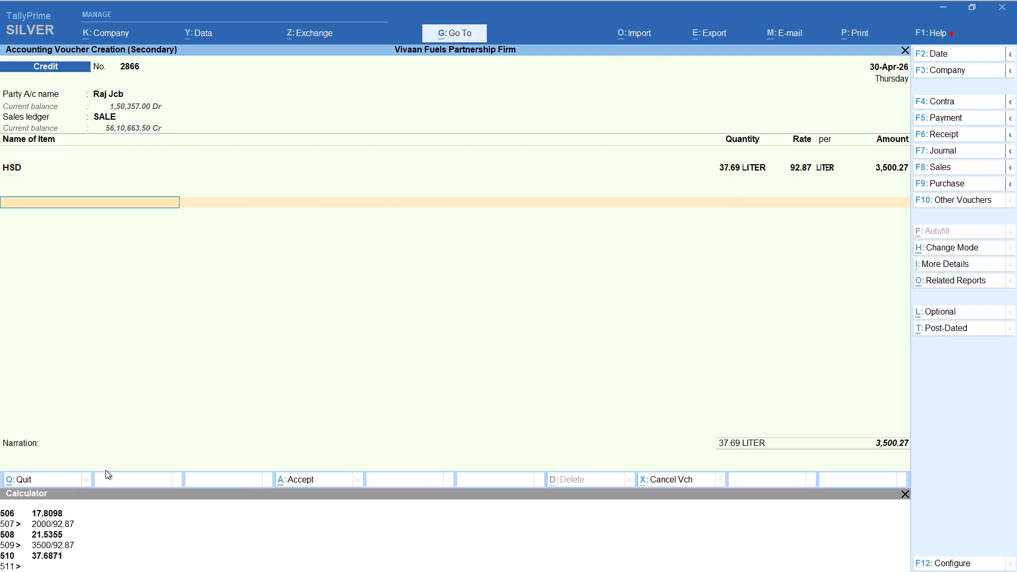
Add the Round Off ledger to the Raj Jcb voucher and save it.
text(rou)
key(Return)
key(ctrl+a)
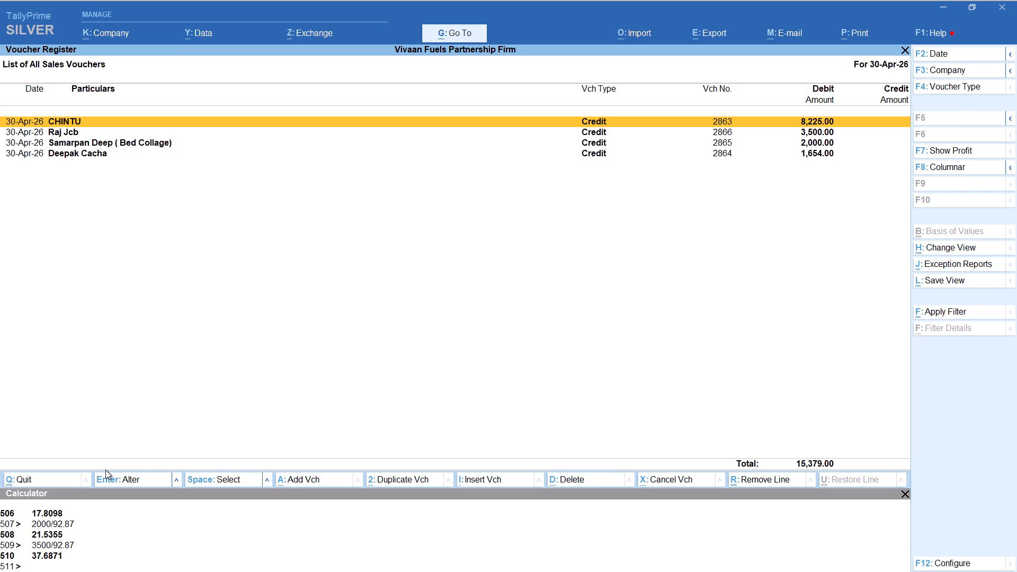
Add another 30-Apr-26 credit voucher for the party Surendra, keeping default party details and the SALE ledger.
key(alt+a)
text(sur)
key(Return)
key(Return)
key(Return)
key(Return)
key(Return)
key(Return)
key(Return)
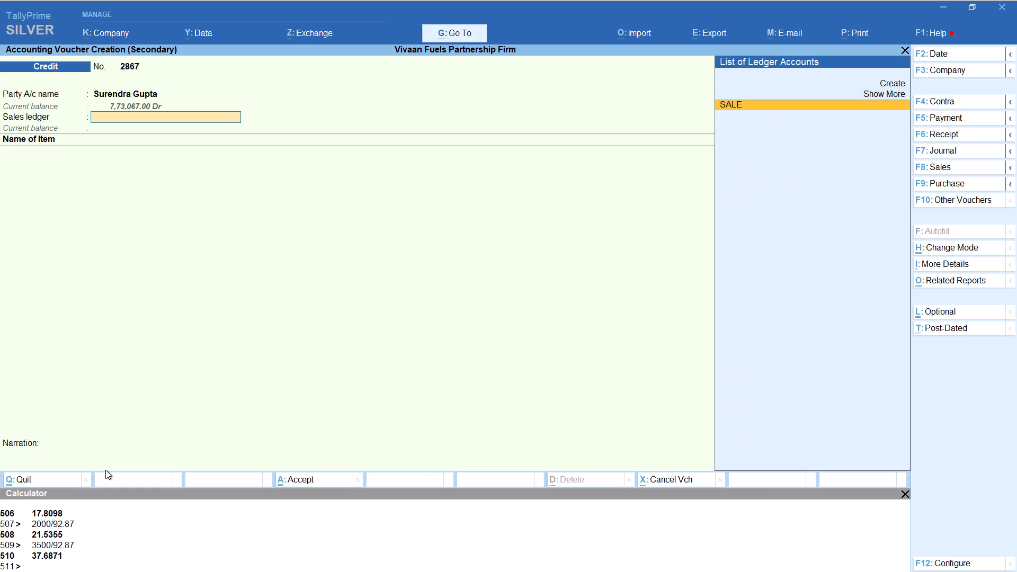
key(Return)
Add item HSD with tracking number Not Applicable, calculating the quantity as 20200/92.87 litres at a rate of 92.87.
text(hs)
key(Return)
key(Up)
key(Return)
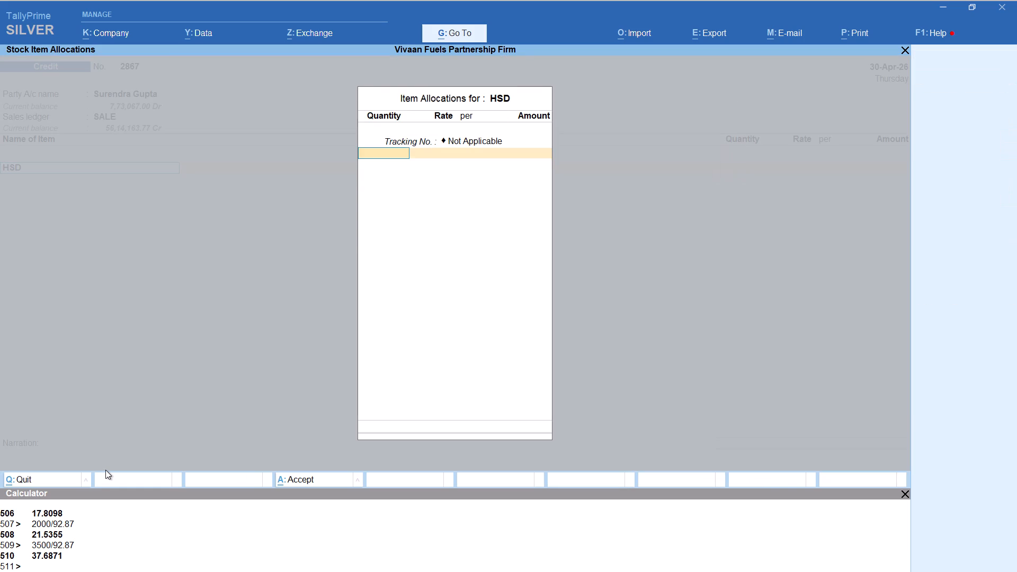
key(alt+c)
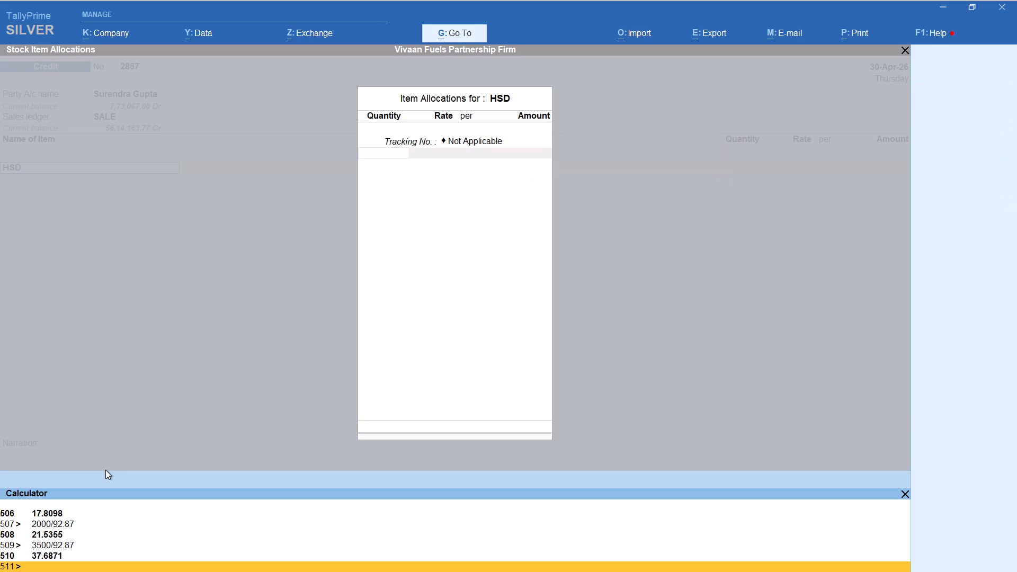
text(20200)
text(/92.87)
key(Return)
key(Return)
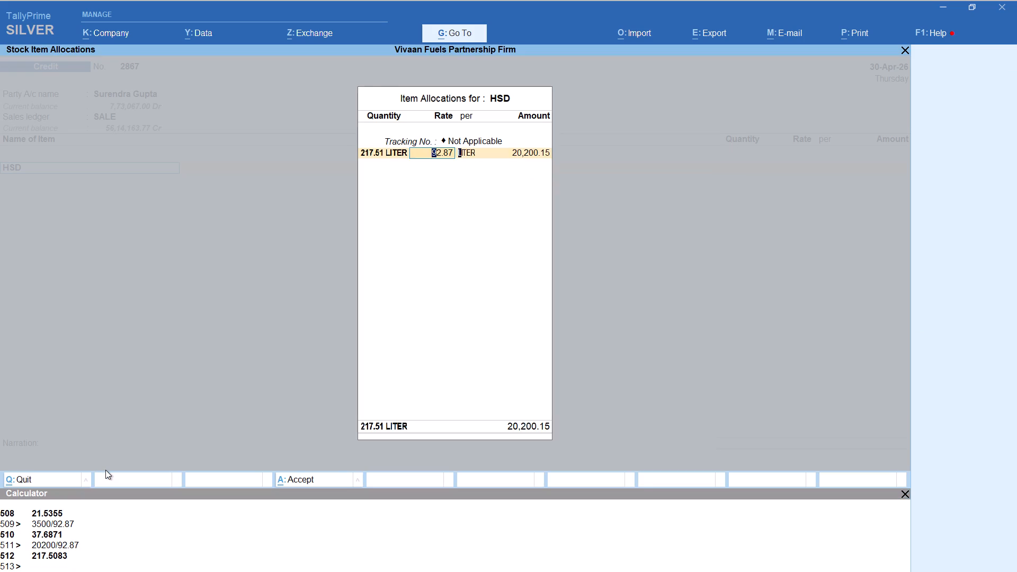
key(Return)
key(Return)
key(Return)
key(Return)
key(Return)
Add the Round Off ledger to the Surendra voucher and save it.
text(rou)
key(Return)
key(ctrl+a)
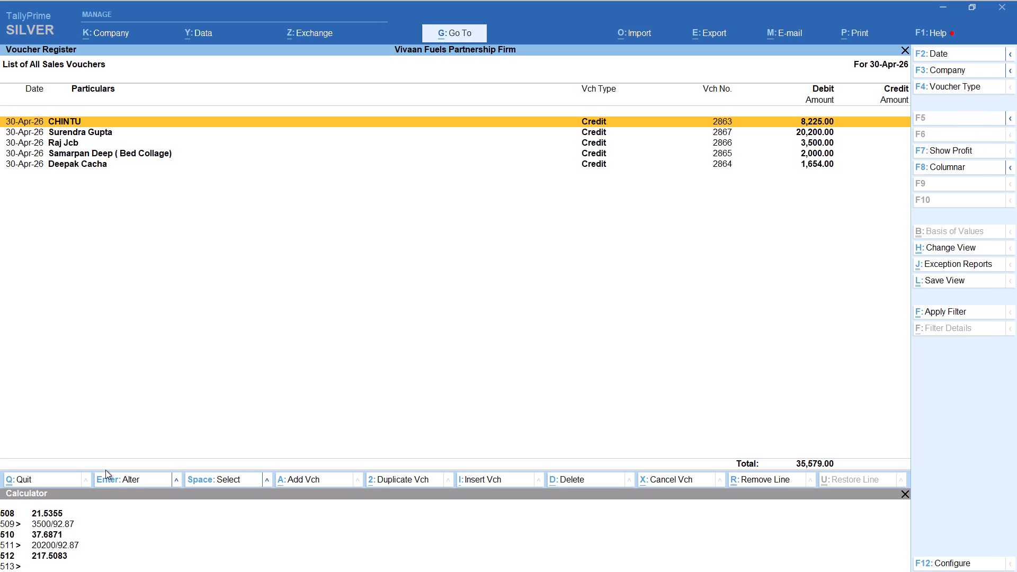
Add another 30-Apr-26 credit voucher for Diet, keeping default party details and the SALE ledger.
key(alt+a)
text(die)
key(Return)
key(Return)
key(Return)
key(Return)
key(Return)
key(Return)
key(Return)
key(Return)
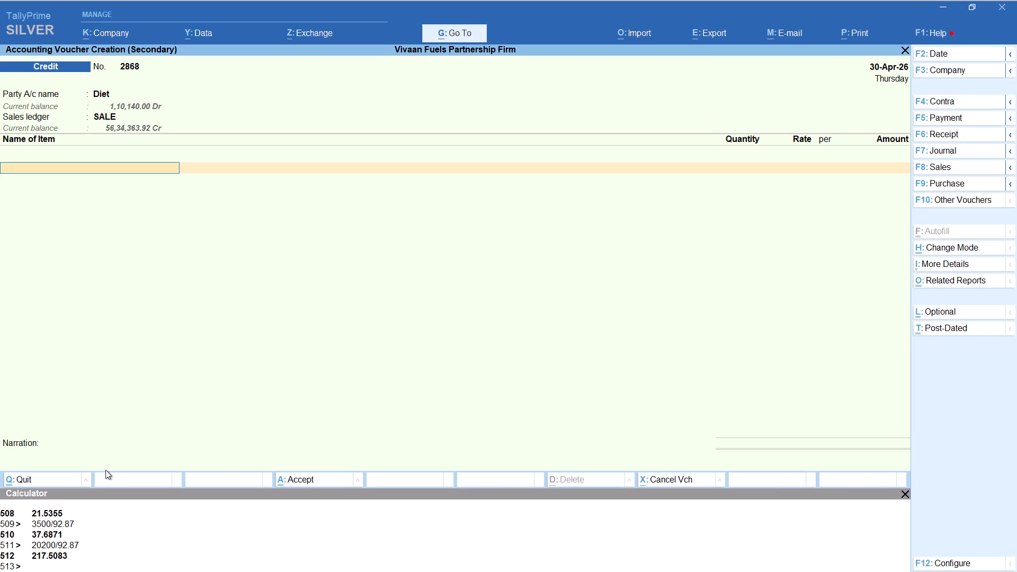
Add item HSD with tracking number Not Applicable, calculating the quantity as 3715/92.87 litres at a rate of 92.87.
text(hs)
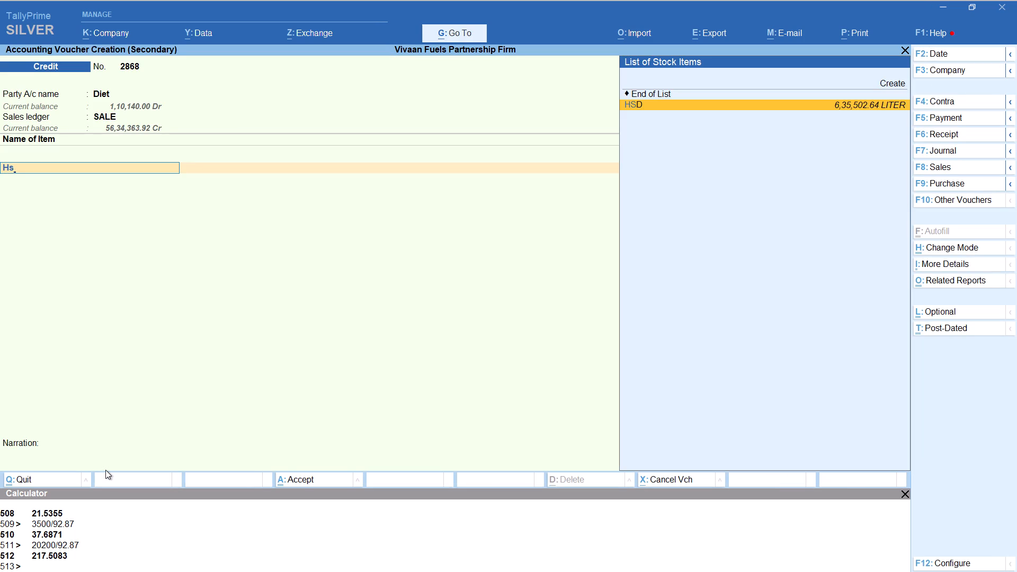
key(Return)
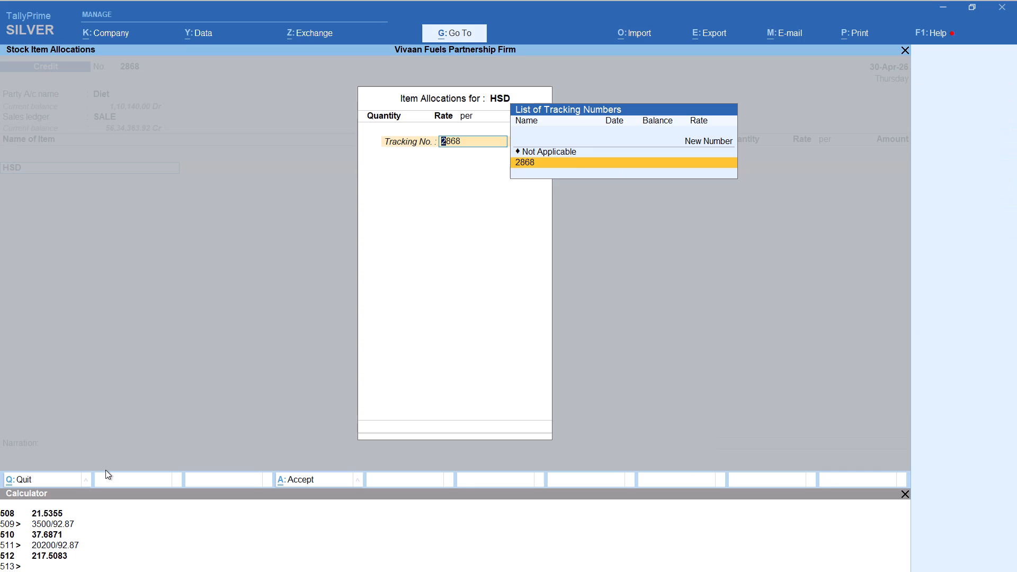
key(Up)
key(Return)
key(alt+c)
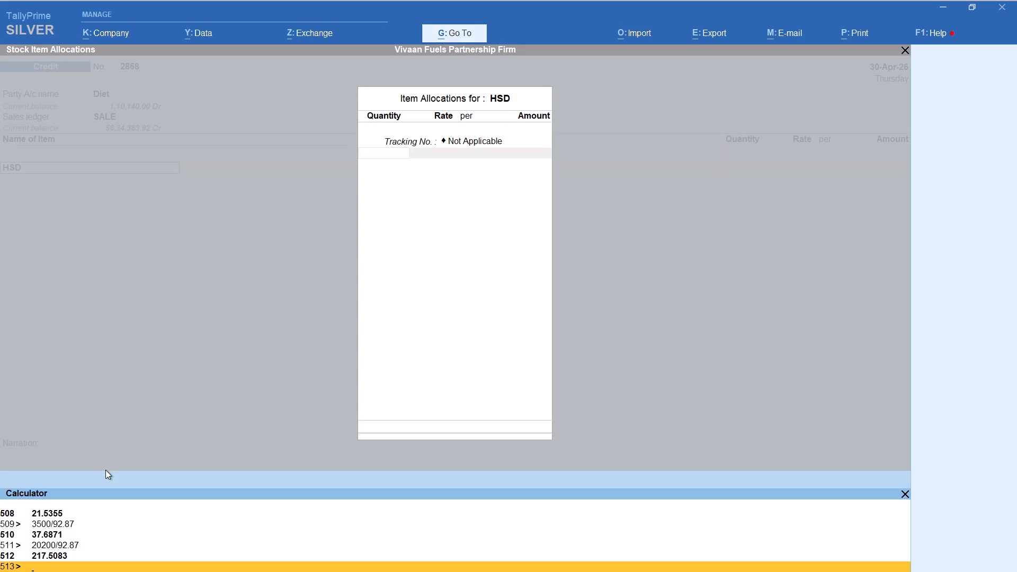
text(3715/92.87)
key(Return)
key(Return)
key(Return)
key(Return)
key(Return)
key(Return)
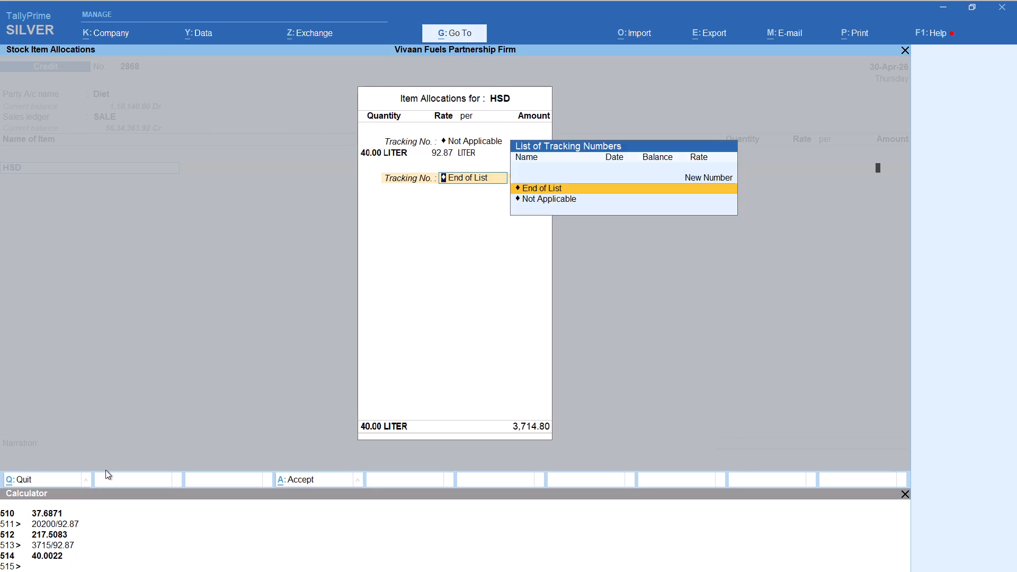
key(Return)
Add the Round Off ledger to the Diet voucher and save it.
text(rou)
key(Return)
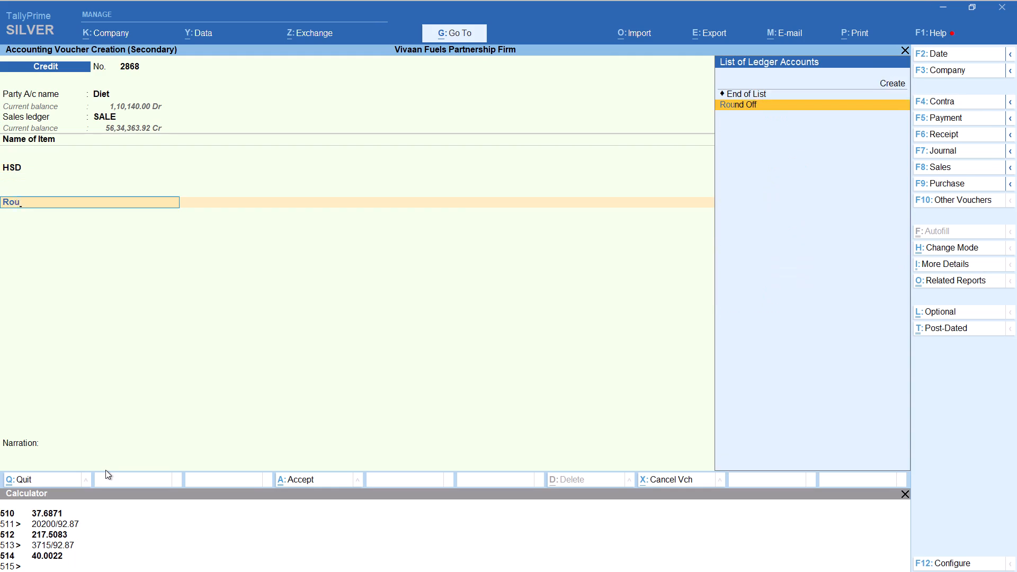
key(ctrl+a)
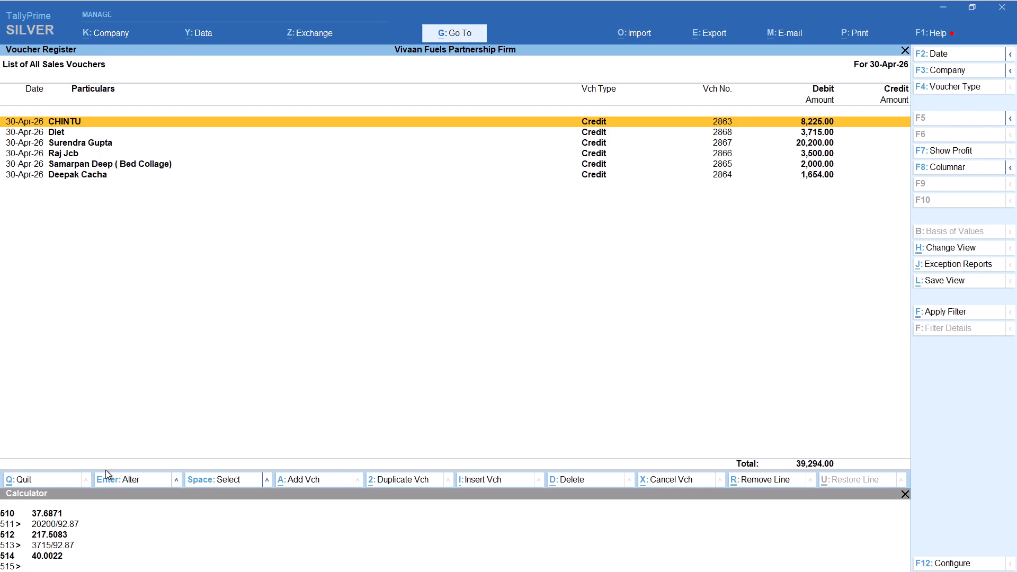
key(alt+a)
text(ravin)
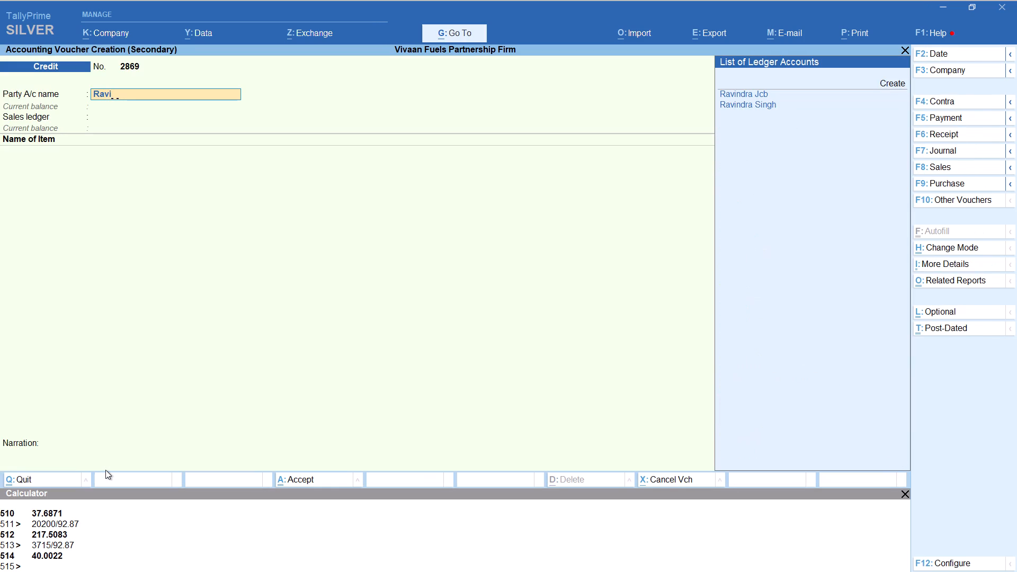
key(Down)
key(Return)
key(Return)
key(Return)
key(Return)
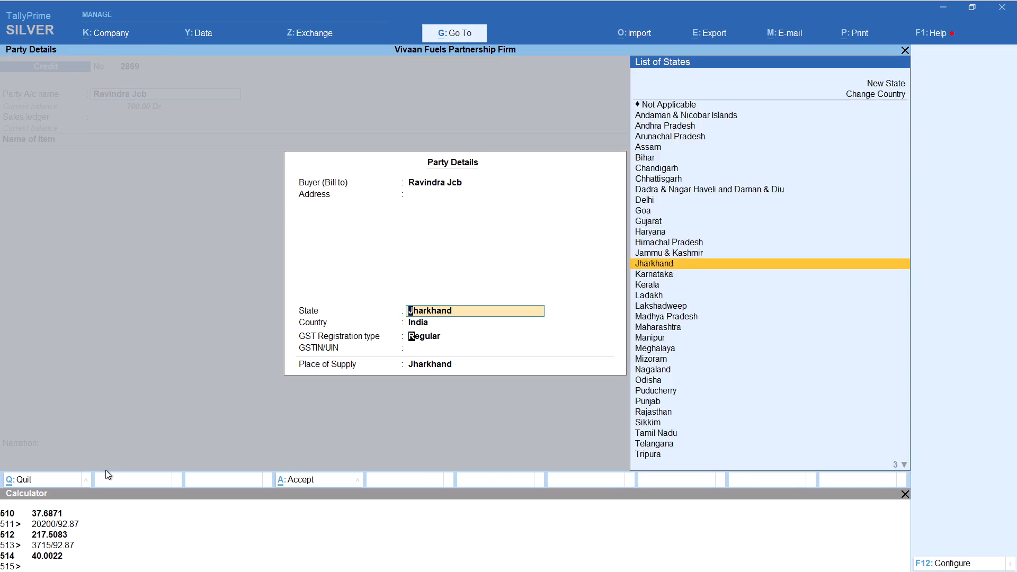
key(Return)
key(Return)
key(Return)
key(Return)
Add item HSD with tracking number Not Applicable, calculating the quantity as 4400/92.87 litres at a rate of 92.87.
text(hs)
key(Return)
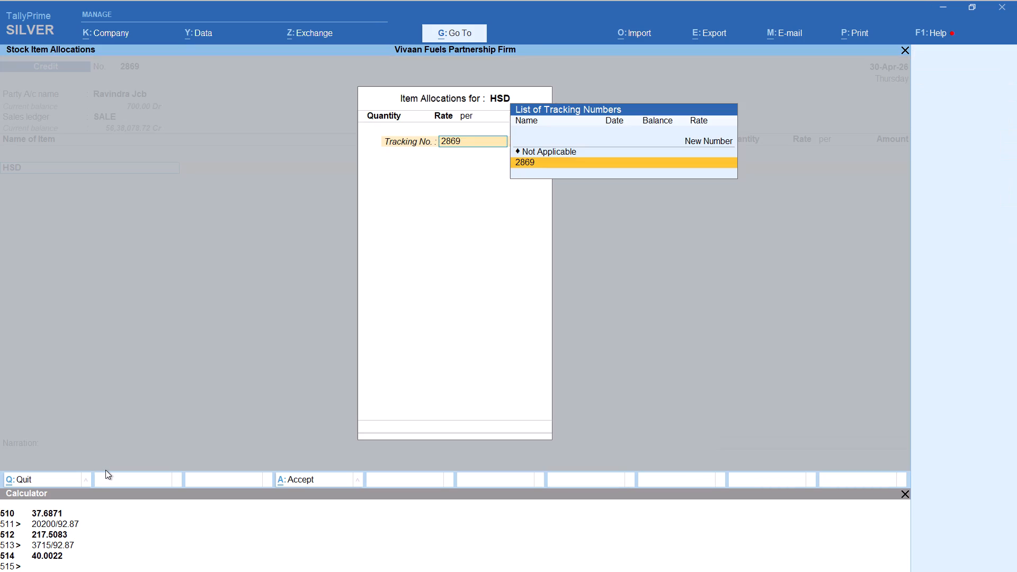
key(Up)
key(Return)
key(alt+c)
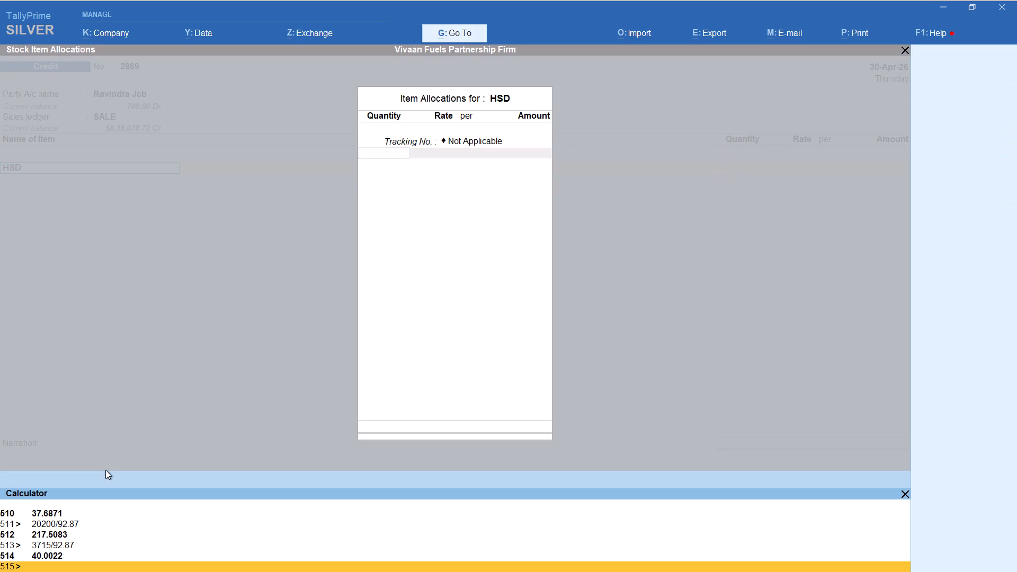
text(4400/92.87)
key(Return)
key(Return)
key(Return)
key(Return)
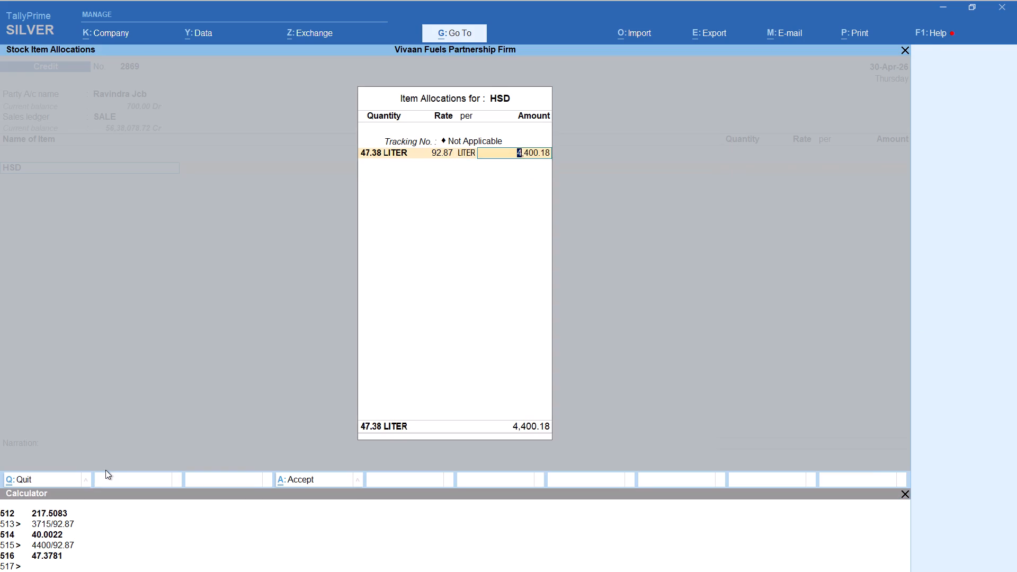
key(Return)
key(Return)
key(Return)
Add the Round Off ledger to the Ravindra Jcb voucher and save it.
key(e)
key(BackSpace)
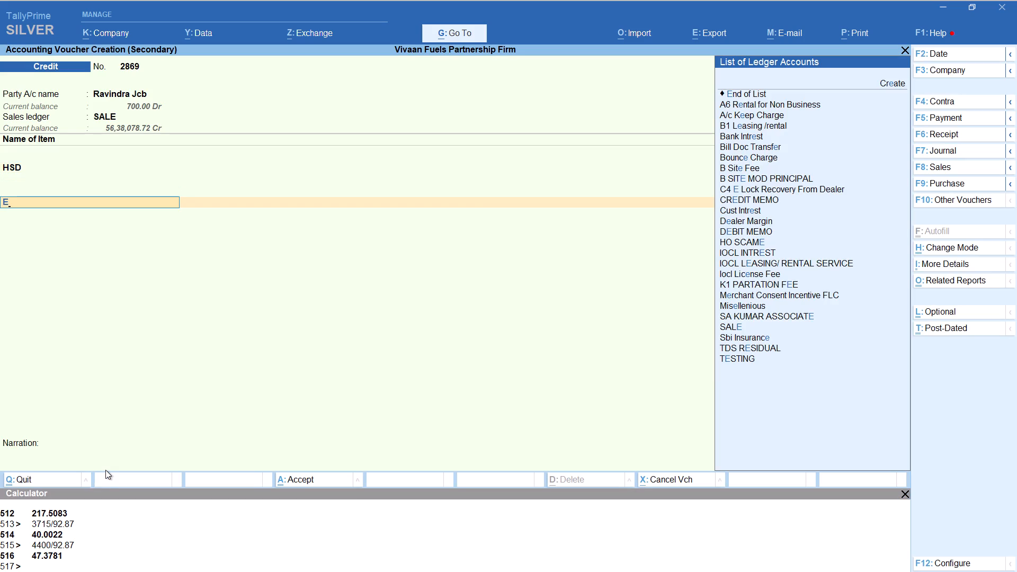
text(rou)
key(Return)
key(ctrl+a)
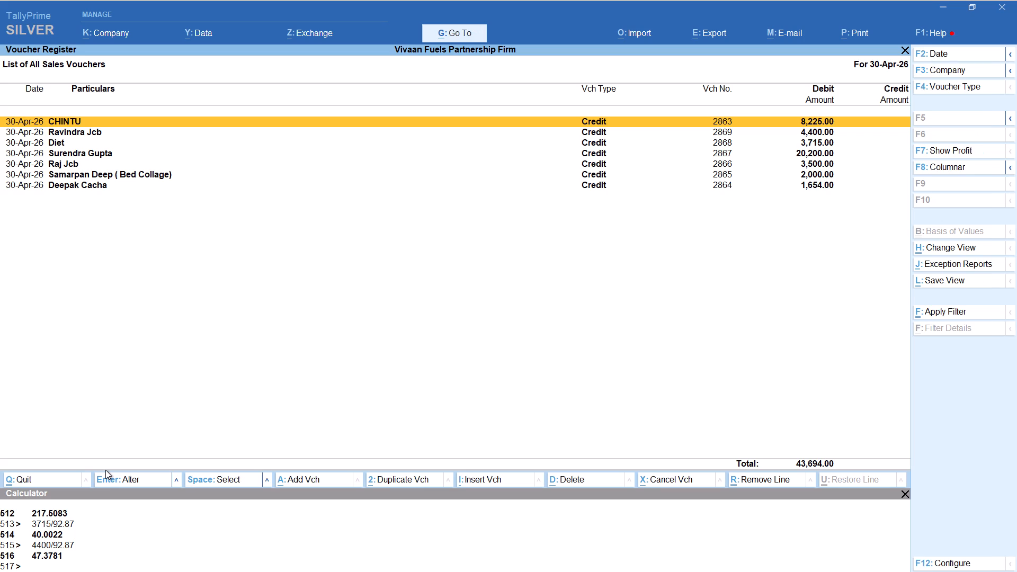
Switch to the Excel balance sheet and check the 30-Apr CREDIT formula against the entered vouchers, plus the early-April A/C entries.
key(alt+Tab)
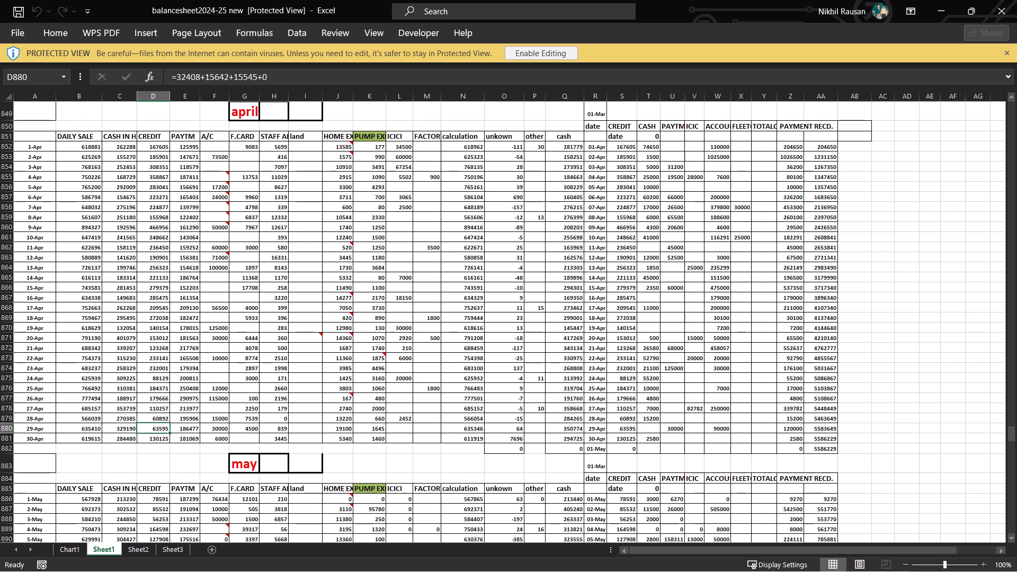
click(289, 383)
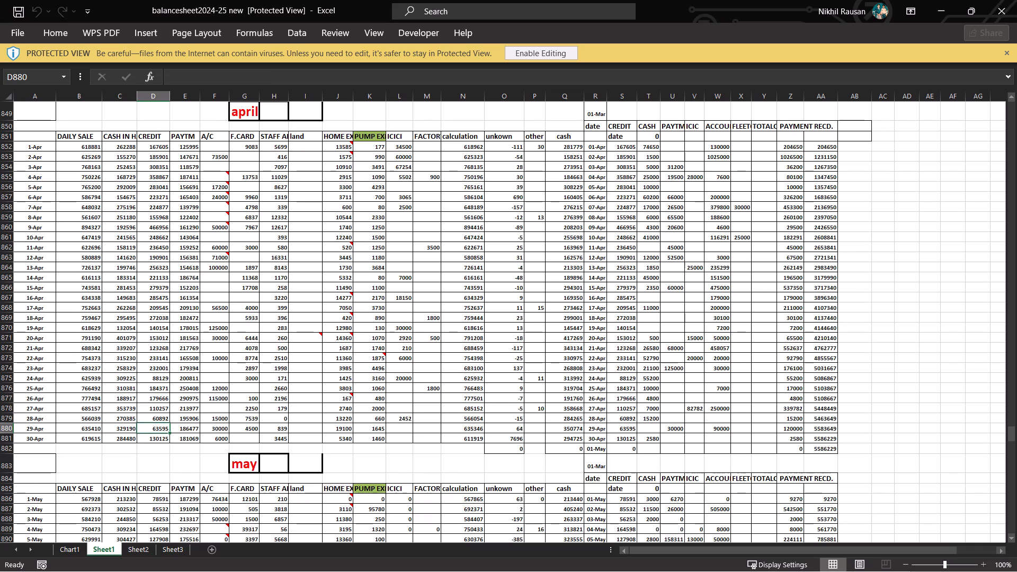
click(166, 440)
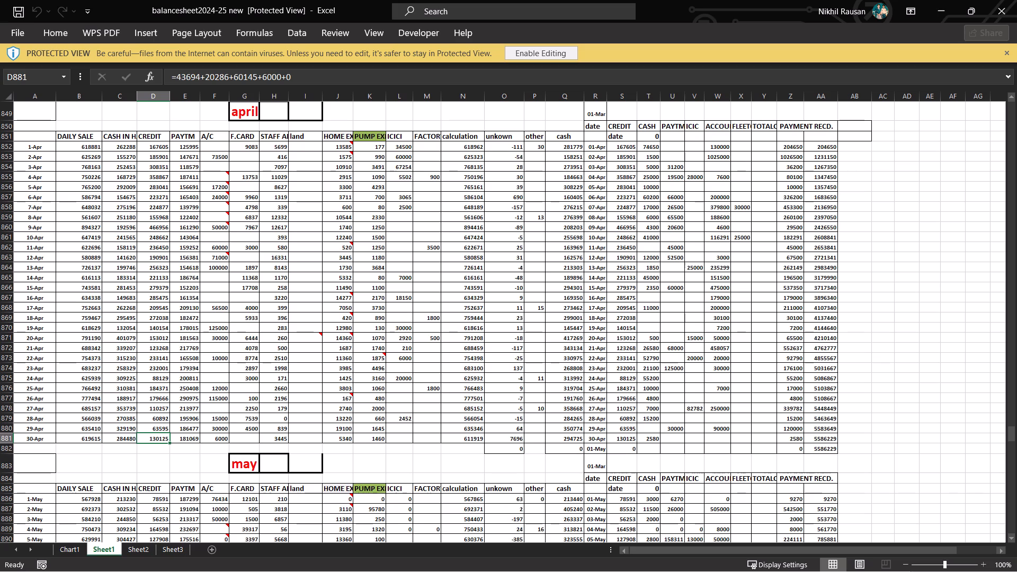
click(217, 184)
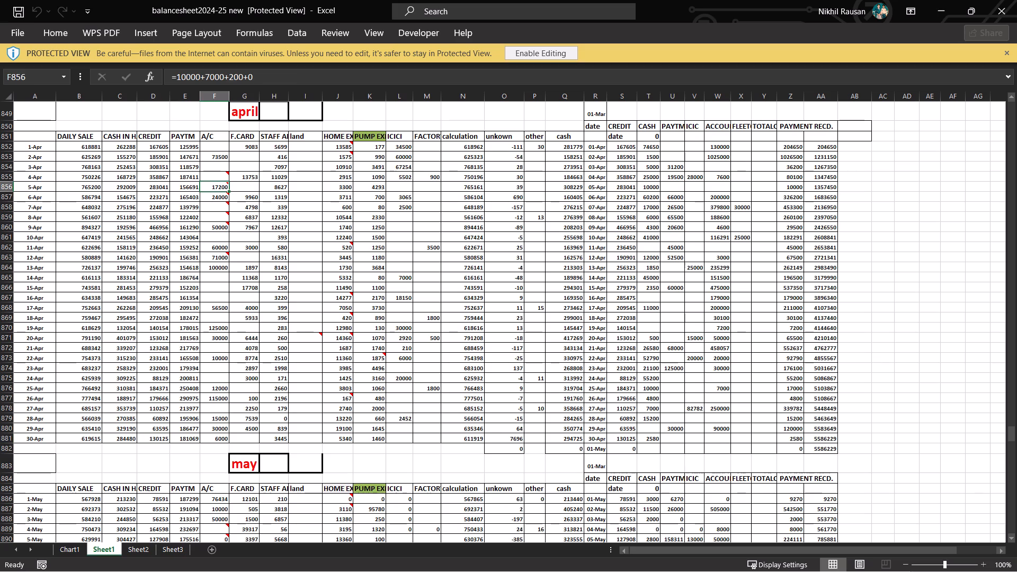
double_click(219, 154)
click(216, 160)
Switch back to TallyPrime and add a 30-Apr-26 credit voucher for Afroj, keeping default party details and the SALE ledger.
key(alt+Tab)
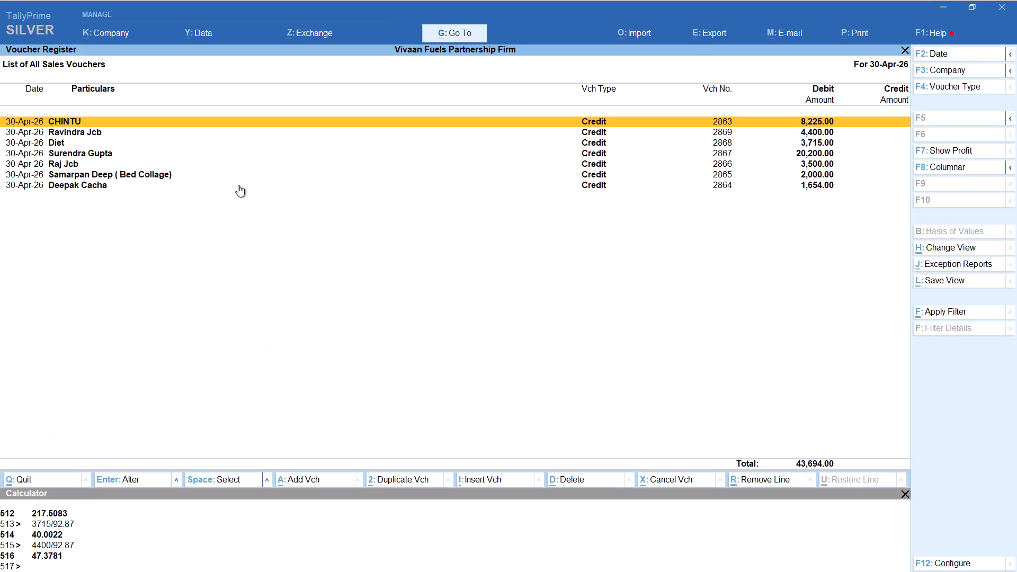
key(alt+a)
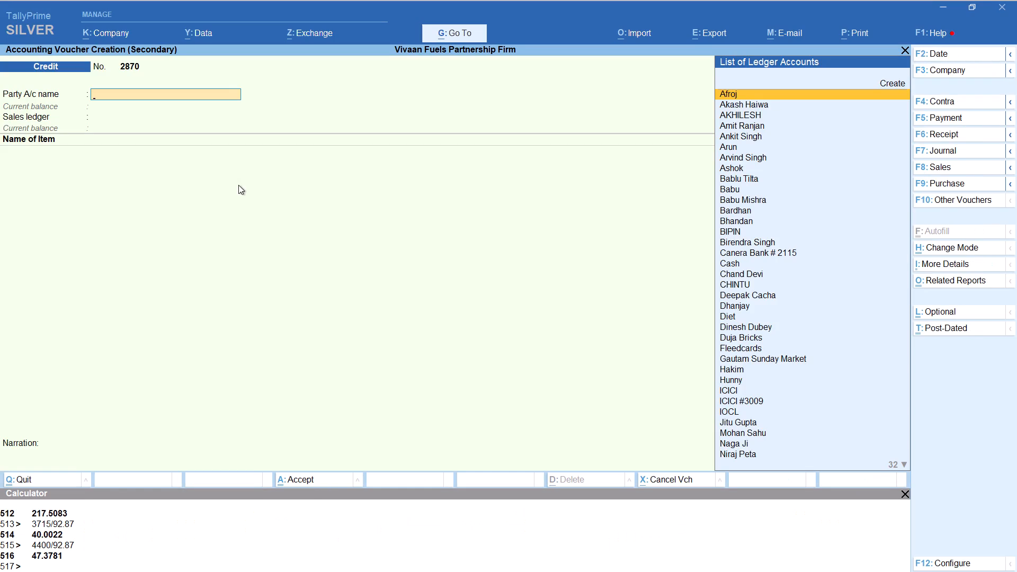
key(a)
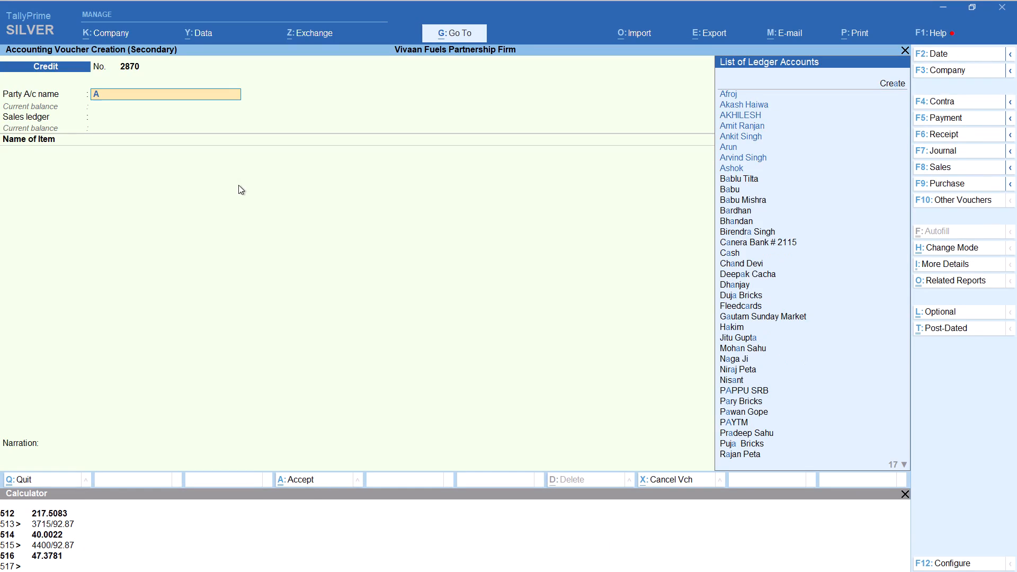
text(froj)
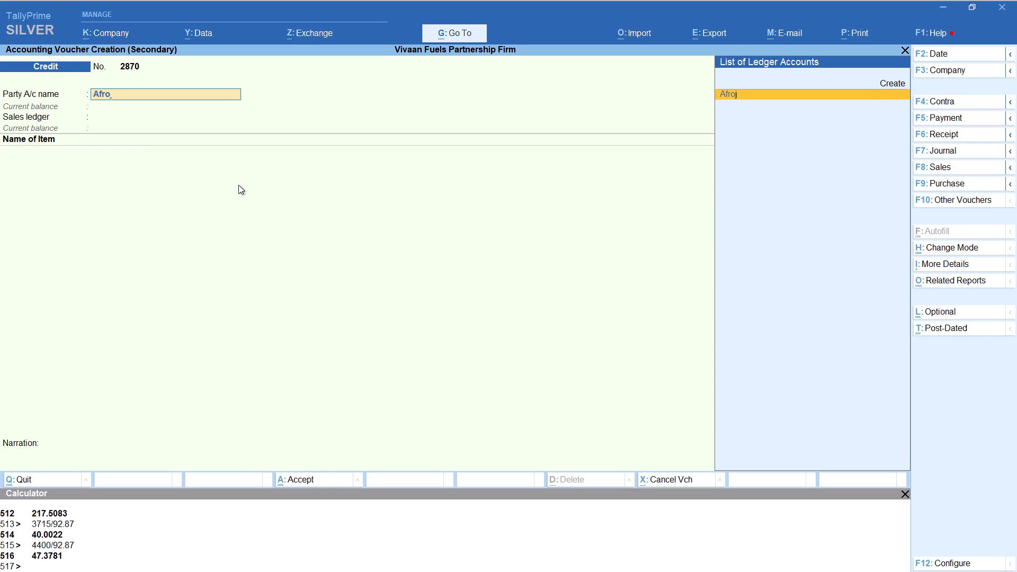
key(Return)
key(Return)
key(Return)
key(Return)
key(Return)
key(Return)
key(Return)
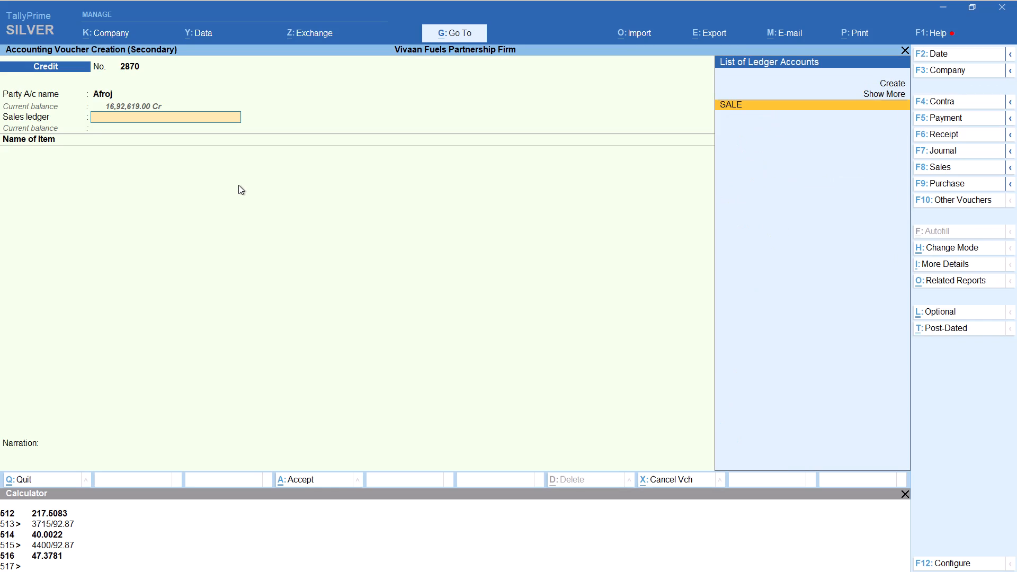
key(Return)
Add item HSD with tracking number Not Applicable, calculating the quantity as 3010/92.87 litres at a rate of 92.87.
text(hs)
key(Return)
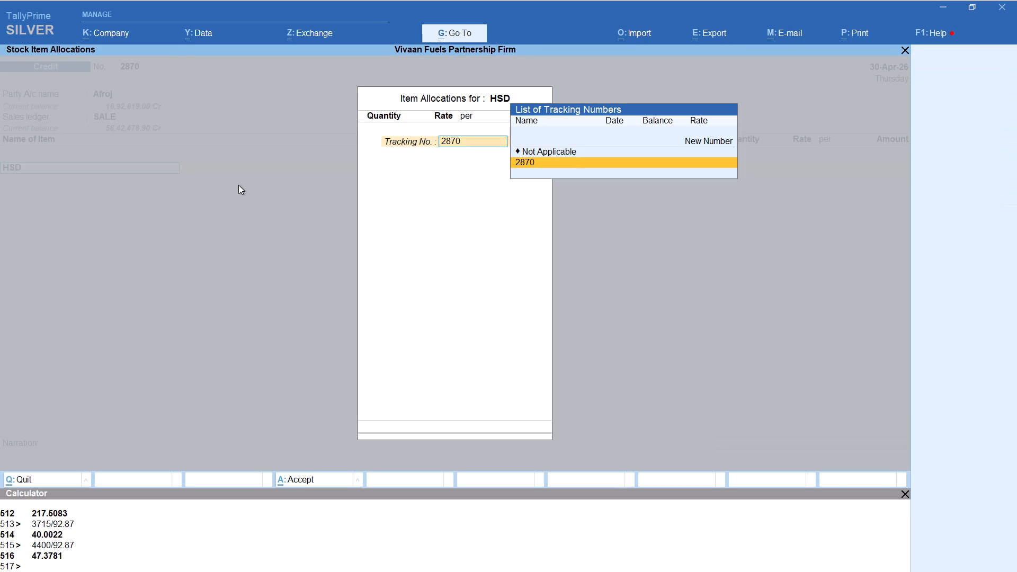
key(Up)
key(Return)
key(alt+c)
text(3010/92.87)
key(Return)
key(Return)
key(Return)
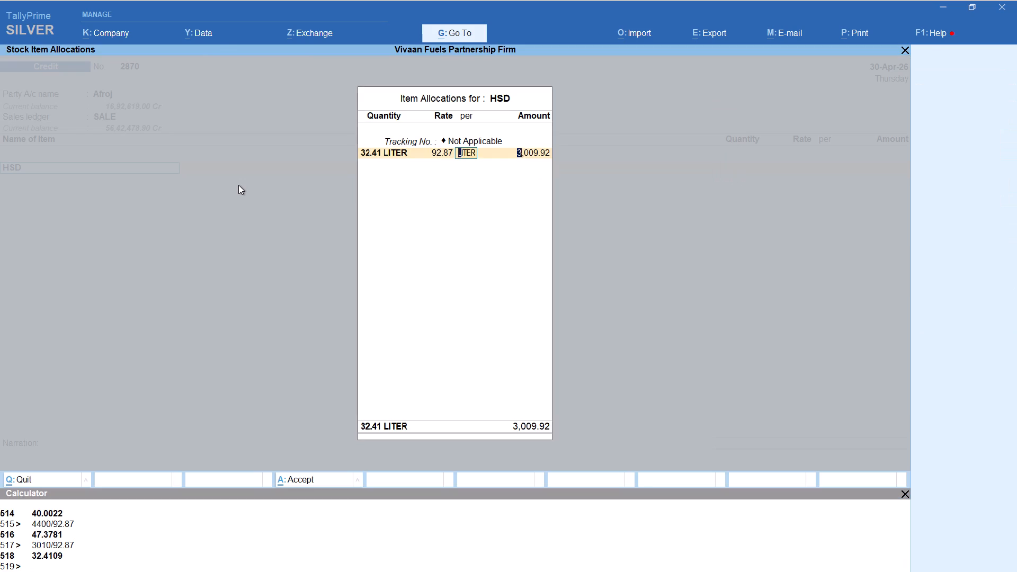
key(Return)
key(Return)
key(Return)
key(Return)
Add the Round Off ledger to the Afroj voucher and save it.
text(rou)
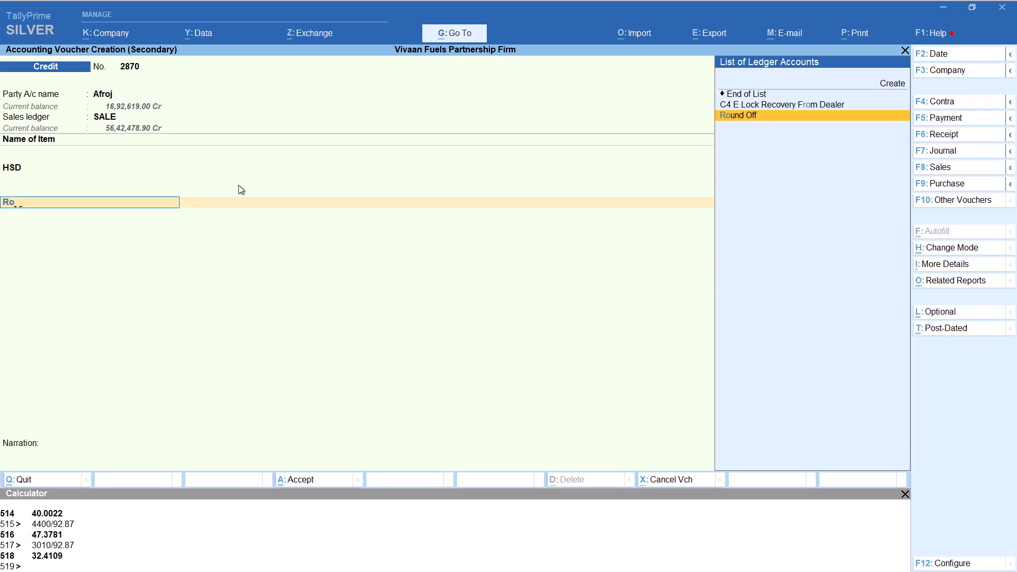
key(Return)
key(ctrl+a)
Add another 30-Apr-26 credit voucher for the Surendra party account, keeping default party details and the SALE ledger.
key(alt+a)
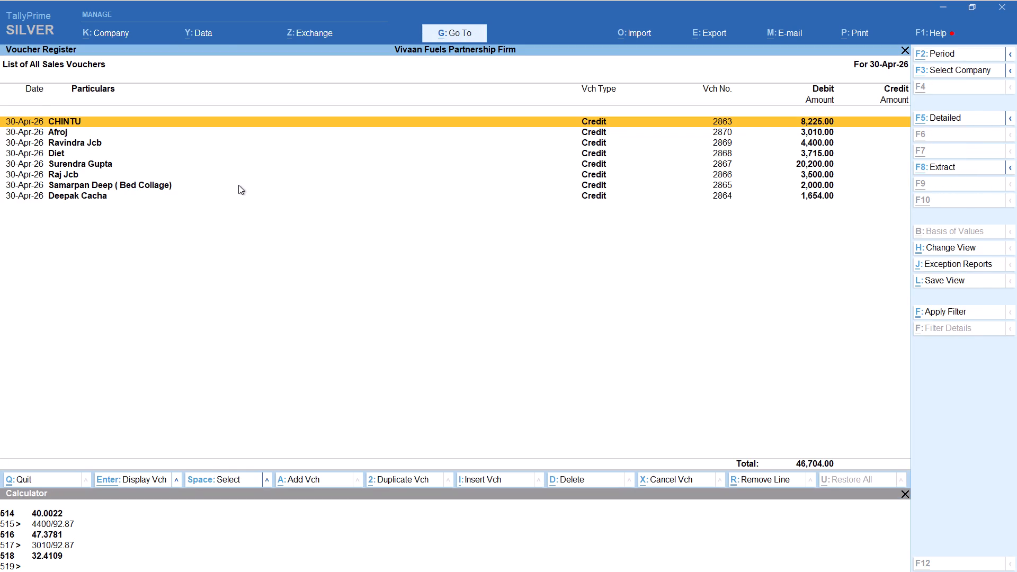
text(sur)
key(Return)
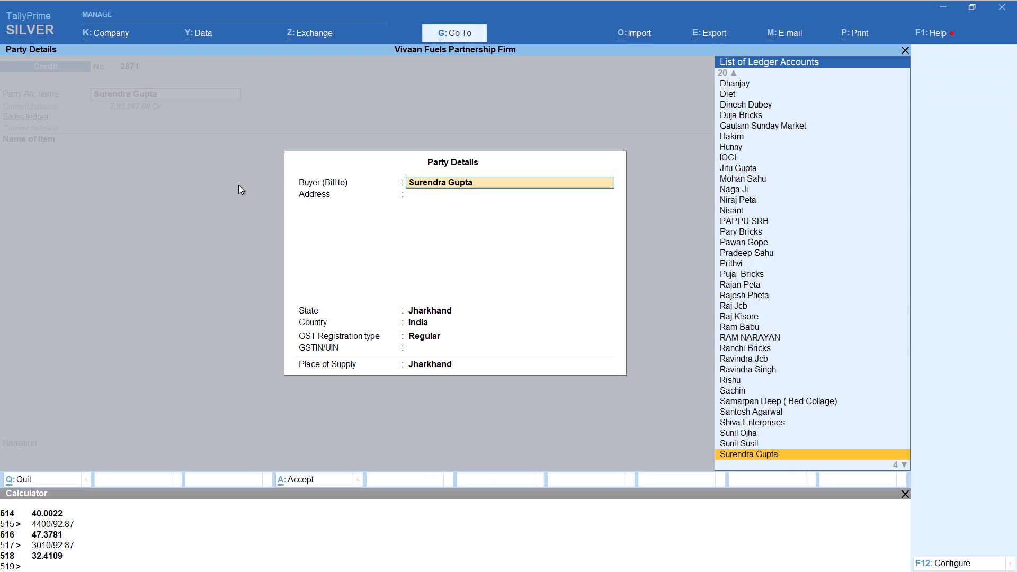
key(Return)
key(Return)
key(Return)
key(Return)
key(Return)
key(Return)
key(Return)
Add item HSD with tracking number Not Applicable, calculating the quantity as 1700/92.87 litres at a rate of 92.87.
text(hs)
key(Return)
key(Up)
key(Return)
key(alt+c)
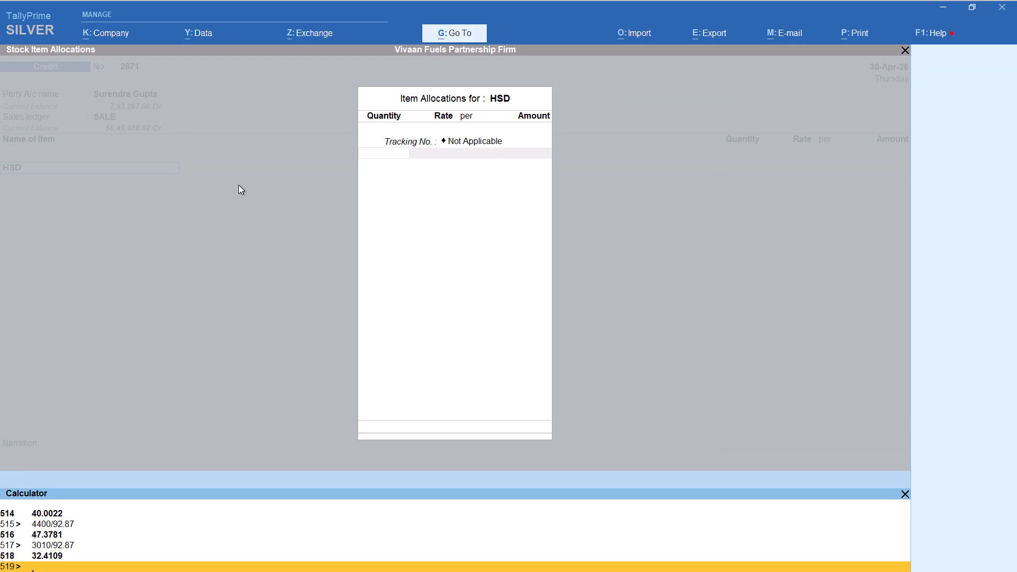
text(1700/92.87)
key(Return)
key(Return)
key(Return)
key(Return)
key(Return)
key(Return)
key(Return)
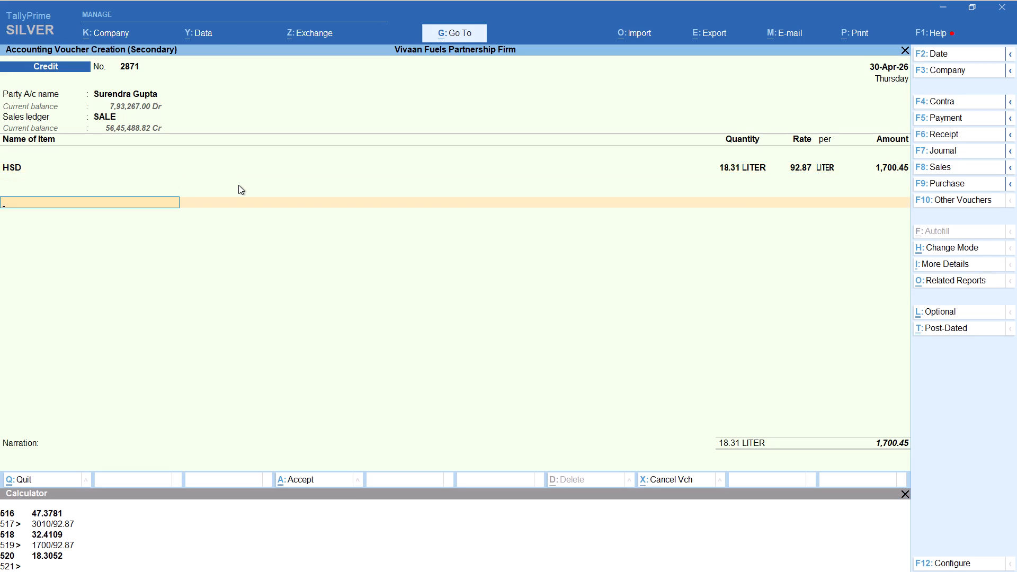
Add the Round Off ledger to the Surendra voucher and save it.
text(rou)
key(Return)
key(ctrl+a)
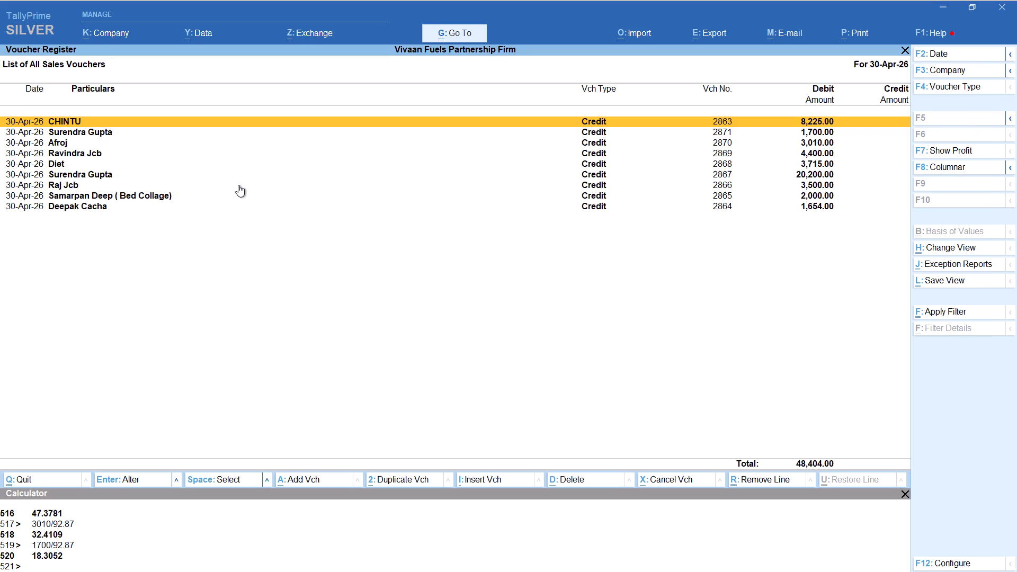
Add another 30-Apr-26 credit voucher for Dhanjay, keeping default party details and the SALE ledger.
key(alt+a)
text(dhan)
key(Return)
key(Return)
key(Return)
key(Return)
key(Return)
key(Return)
key(Return)
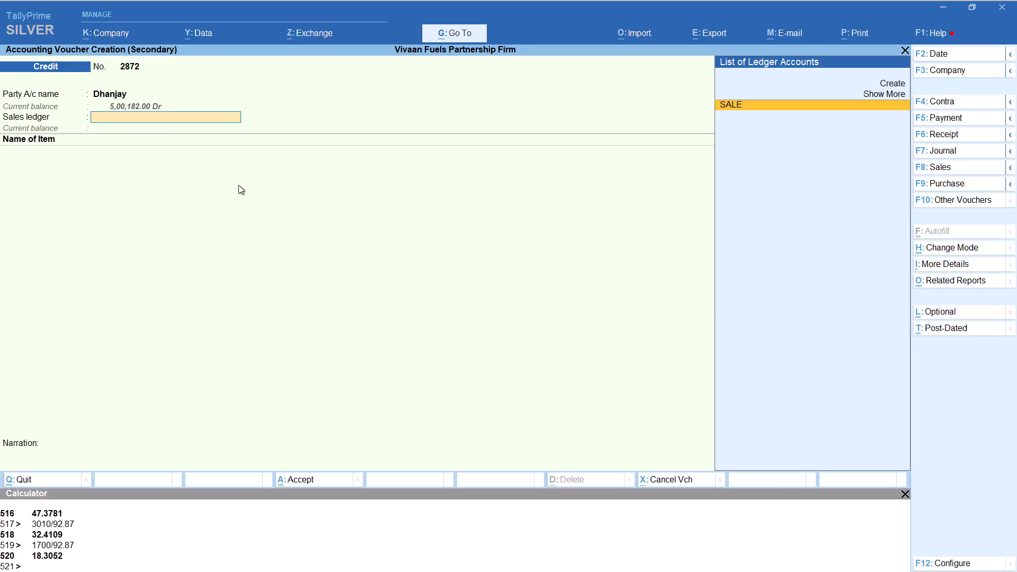
key(Return)
Add item HSD with tracking number Not Applicable, calculating the quantity as 7653/92.87 litres at a rate of 92.87.
text(hs)
key(Return)
key(Up)
key(Return)
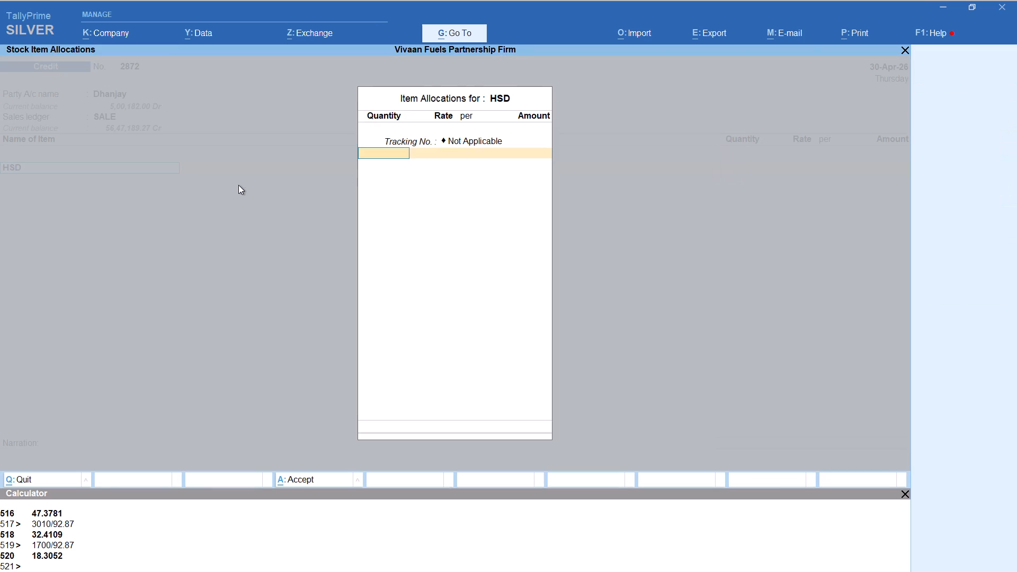
key(alt+c)
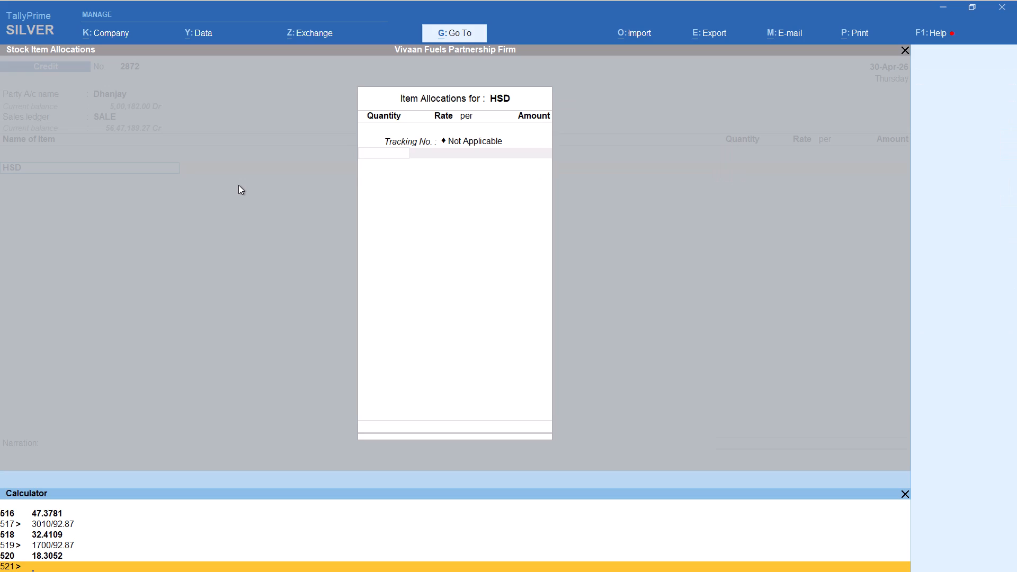
text(7653)
text(/92.87)
key(Return)
key(Return)
key(Return)
key(Return)
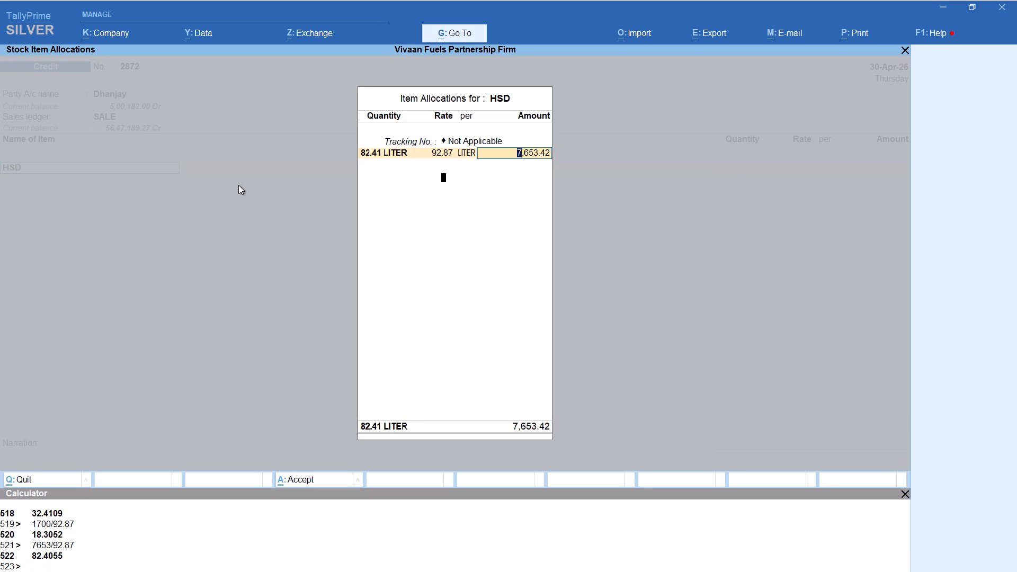
key(Return)
key(Return)
key(Return)
Add the Round Off ledger to the Dhanjay voucher and save it.
text(rou)
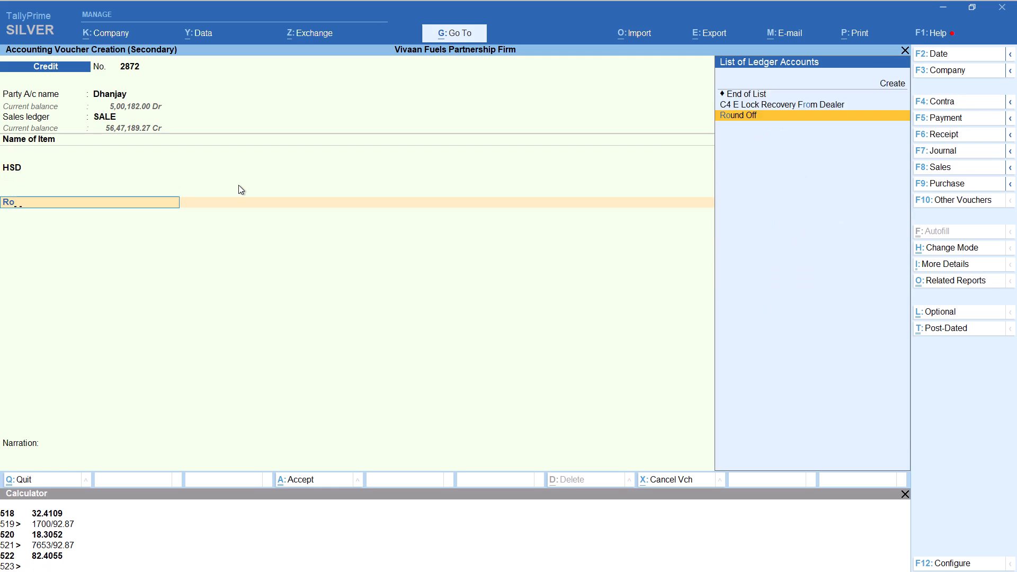
key(Return)
key(ctrl+a)
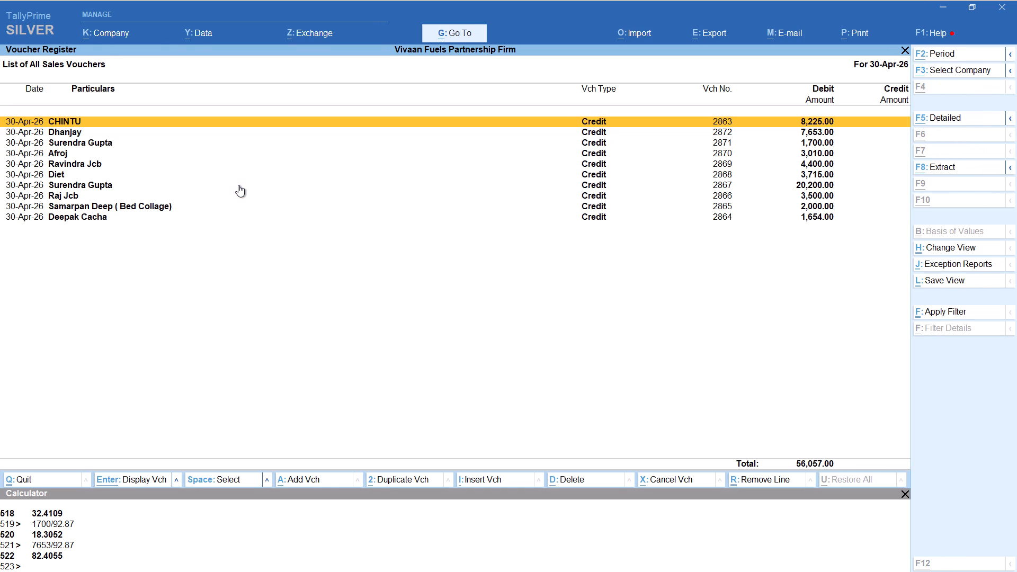
Create another 30-Apr-26 voucher and change its voucher type to Sales.
key(alt+a)
key(F8)
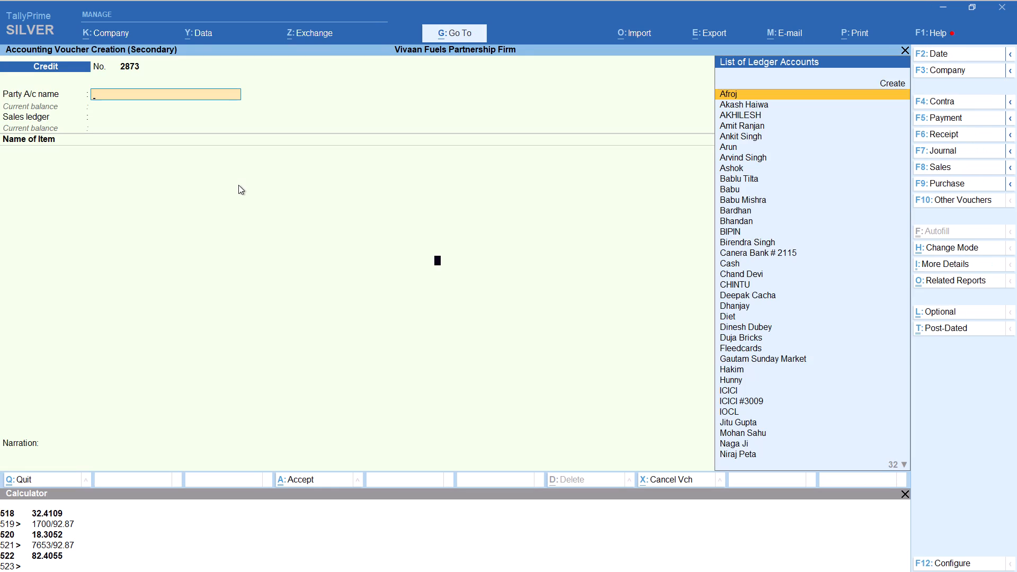
key(Down)
key(Down)
key(Down)
key(Down)
key(Down)
key(Return)
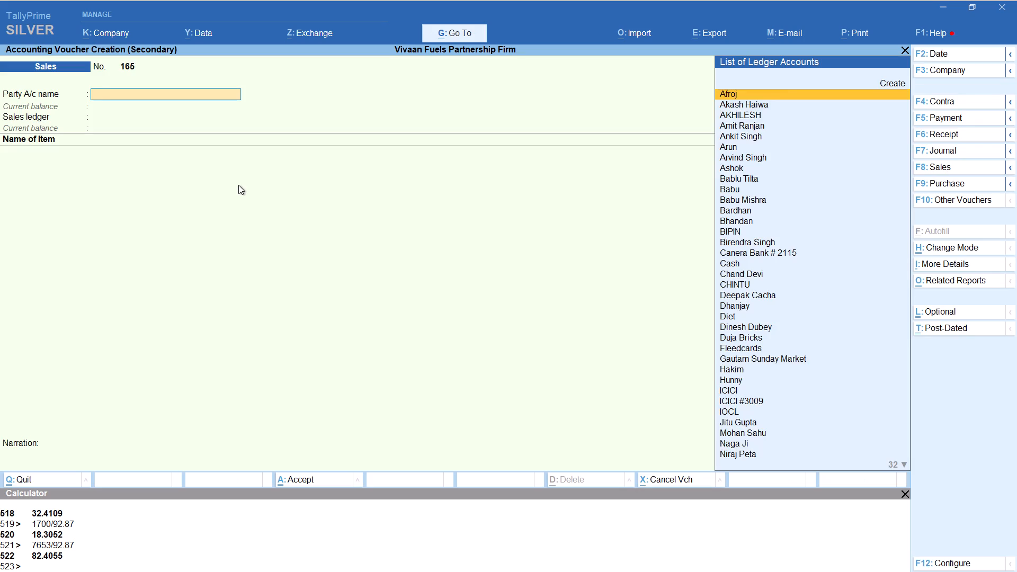
Set the Sales voucher's party to Cash, keeping default party details and the SALE ledger.
text(cas)
key(Return)
key(Return)
key(Return)
key(Return)
key(Return)
key(Return)
key(Return)
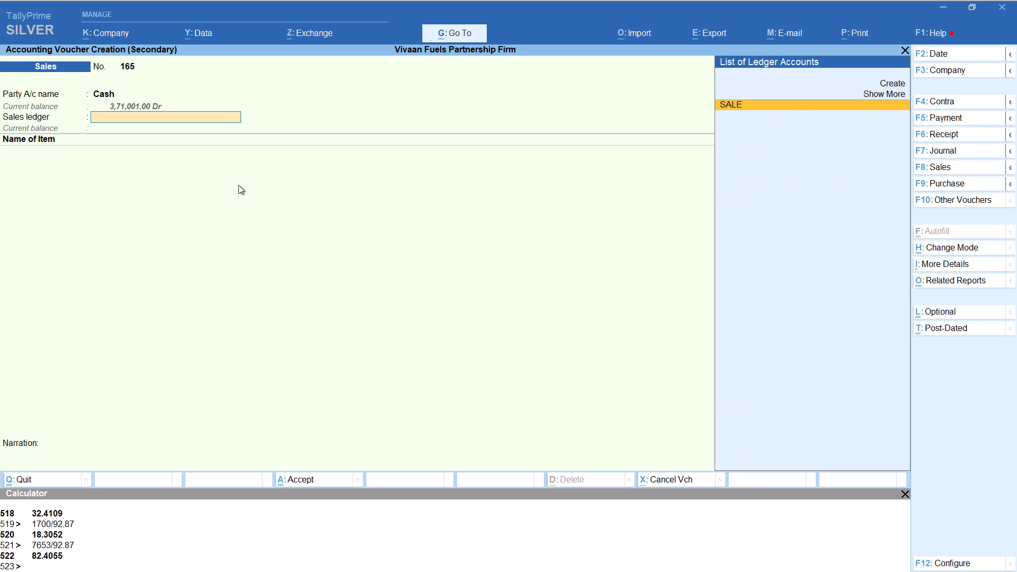
key(Return)
Add item MS PERTOL with tracking number Not Applicable, calculating the quantity as 800/98.10 litres at a rate of 98.10.
text(ms)
key(Down)
key(Down)
key(Up)
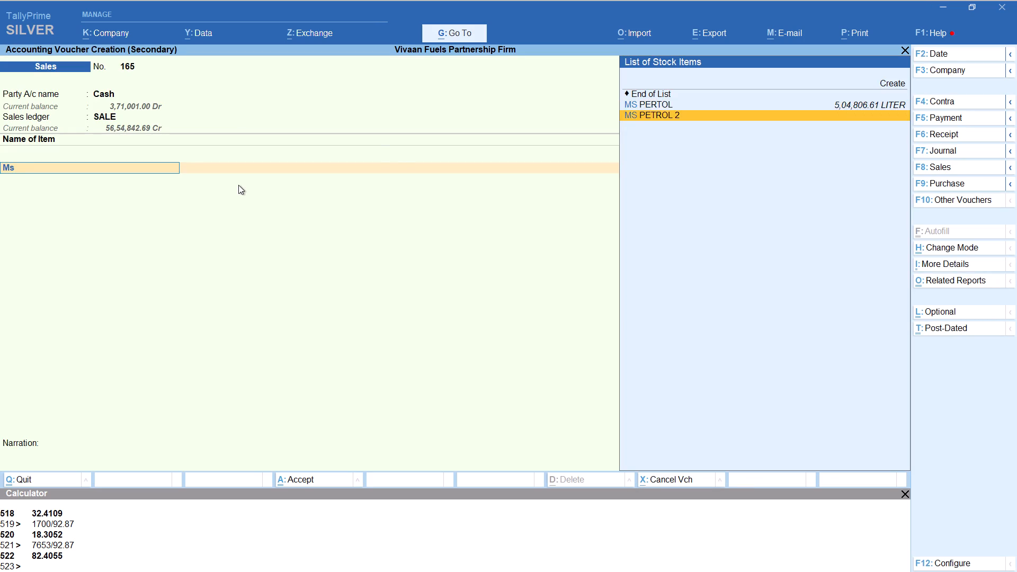
key(Return)
key(Up)
key(Return)
key(alt+c)
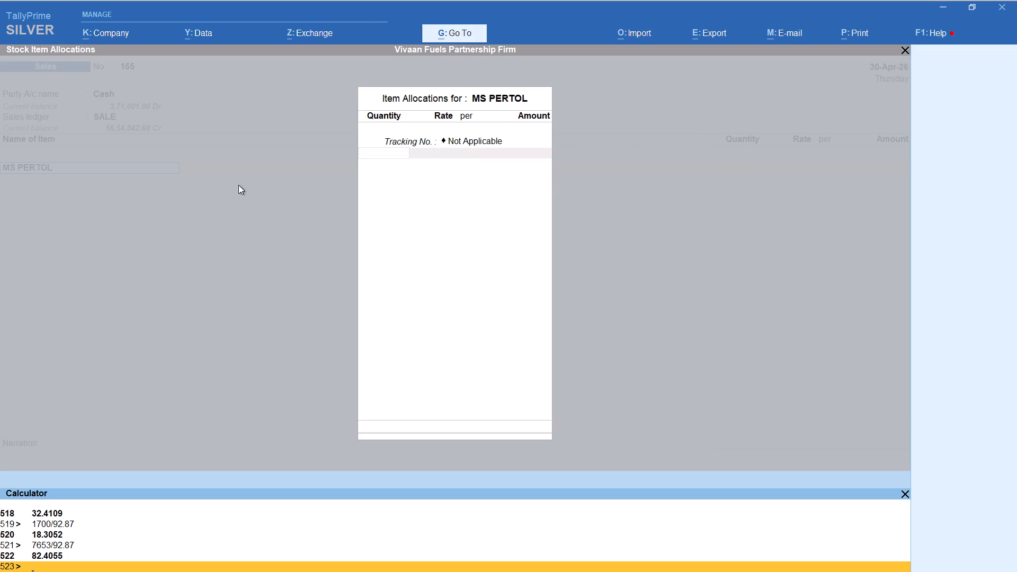
text(800/98.10)
key(Return)
key(Return)
key(Return)
key(Return)
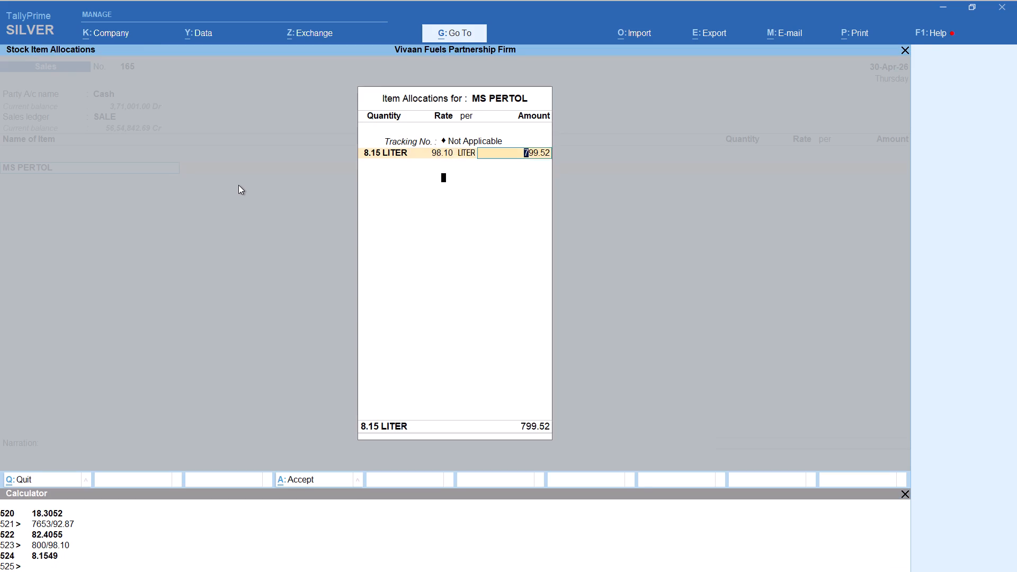
key(Return)
key(Return)
key(Return)
Add the Round Off ledger to the Cash sales voucher and save it.
text(rou)
key(Return)
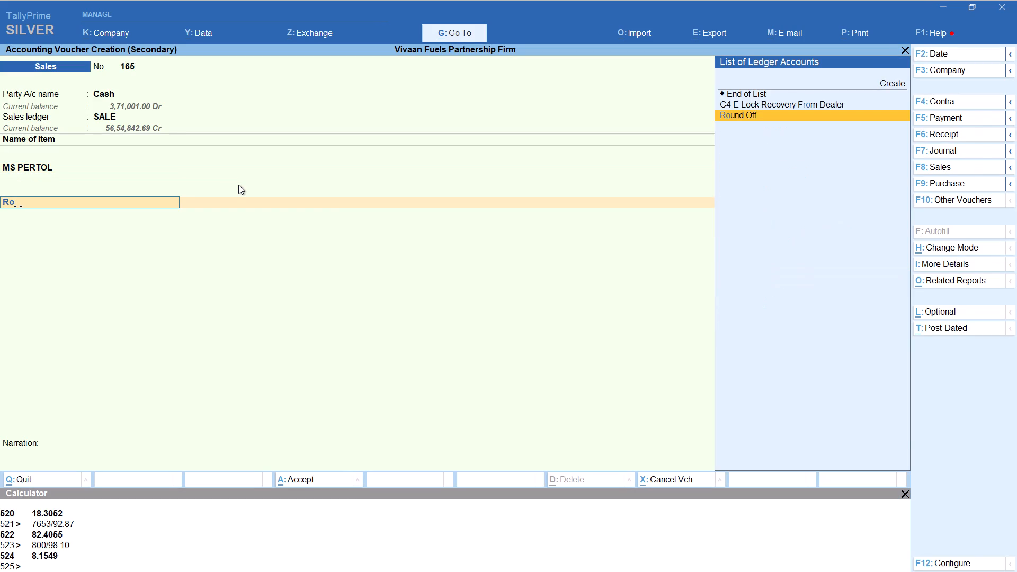
key(ctrl+a)
Add another 30-Apr-26 credit voucher for Gautam Sunday Market, keeping default party details and the SALE ledger.
key(alt+a)
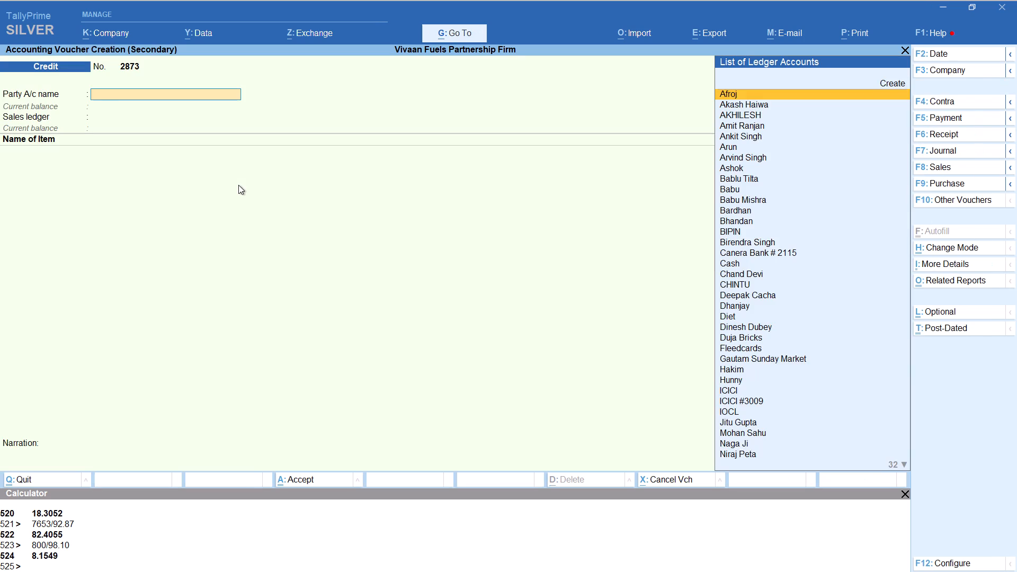
text(gai)
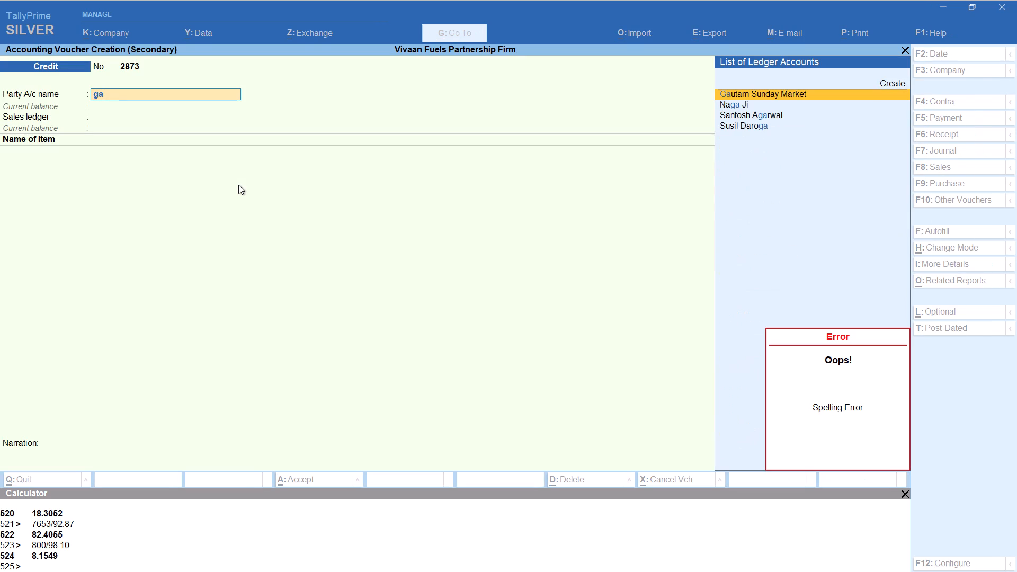
key(Return)
key(Return)
key(Return)
key(Return)
key(Return)
key(Return)
key(Return)
key(Return)
key(Return)
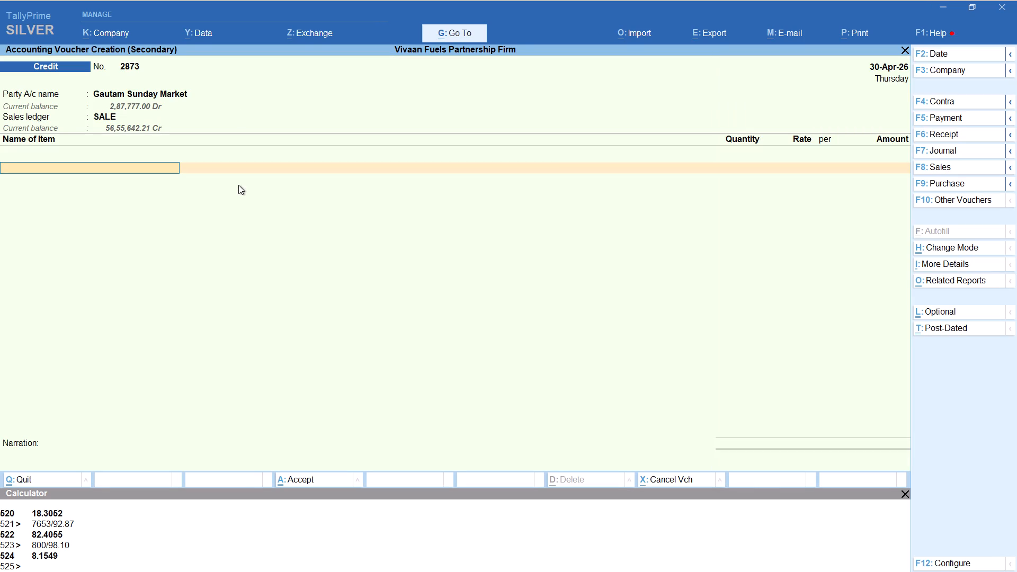
Add item HSD with tracking number Not Applicable, calculating the quantity as 3903/92.87 litres at a rate of 92.87.
text(hs)
key(Return)
key(Up)
key(Return)
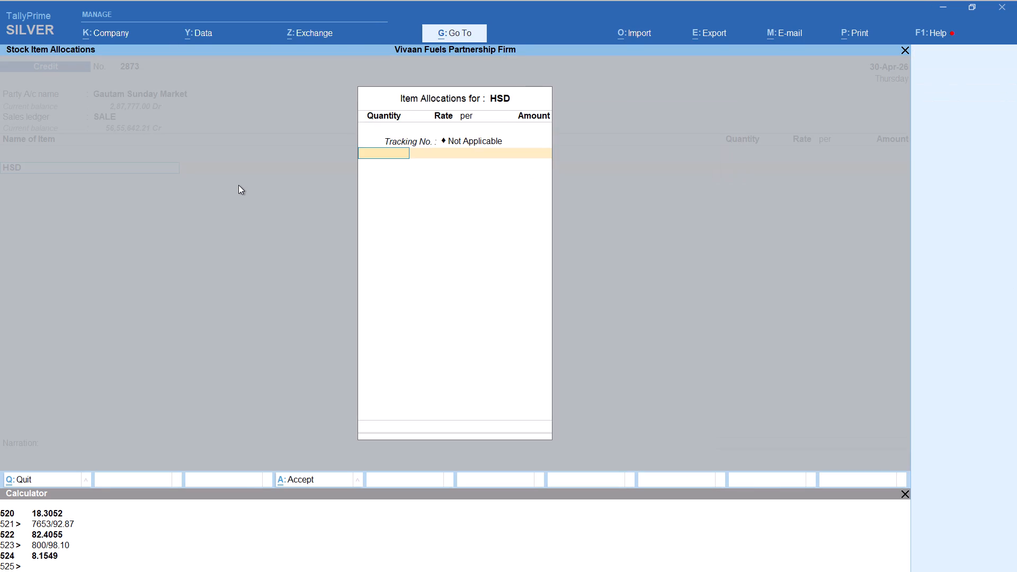
key(alt+c)
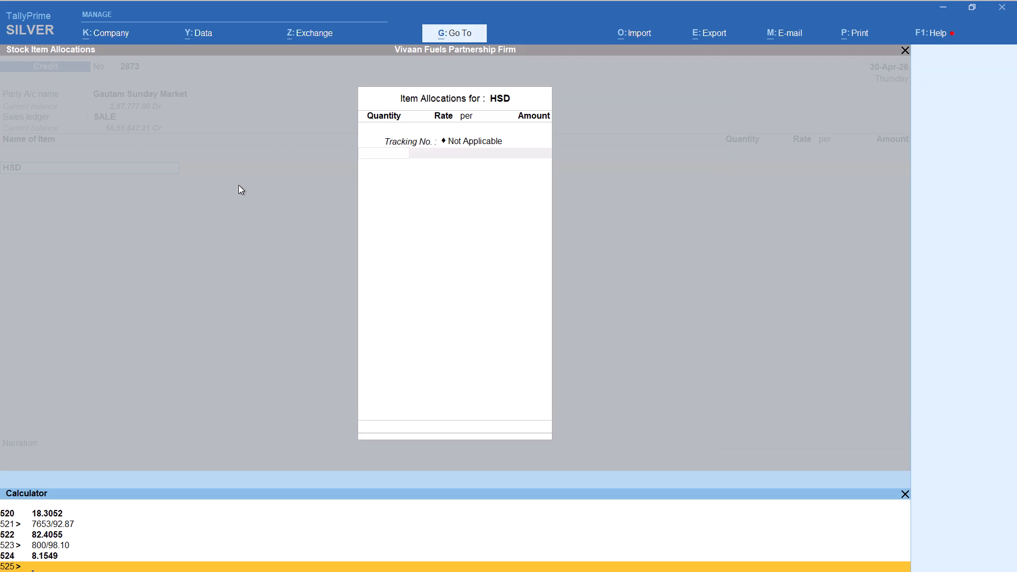
text(3903/92.87)
key(Return)
key(Return)
key(Return)
key(Return)
key(Return)
key(Return)
key(Return)
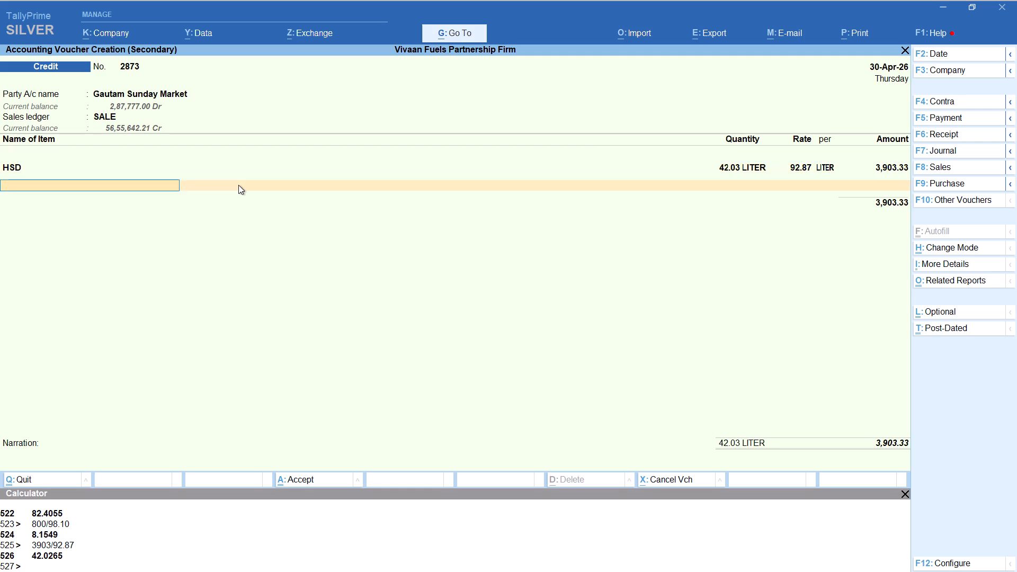
Add the Round Off ledger to the Gautam Sunday Market voucher and save it.
text(rou)
key(Return)
key(ctrl+a)
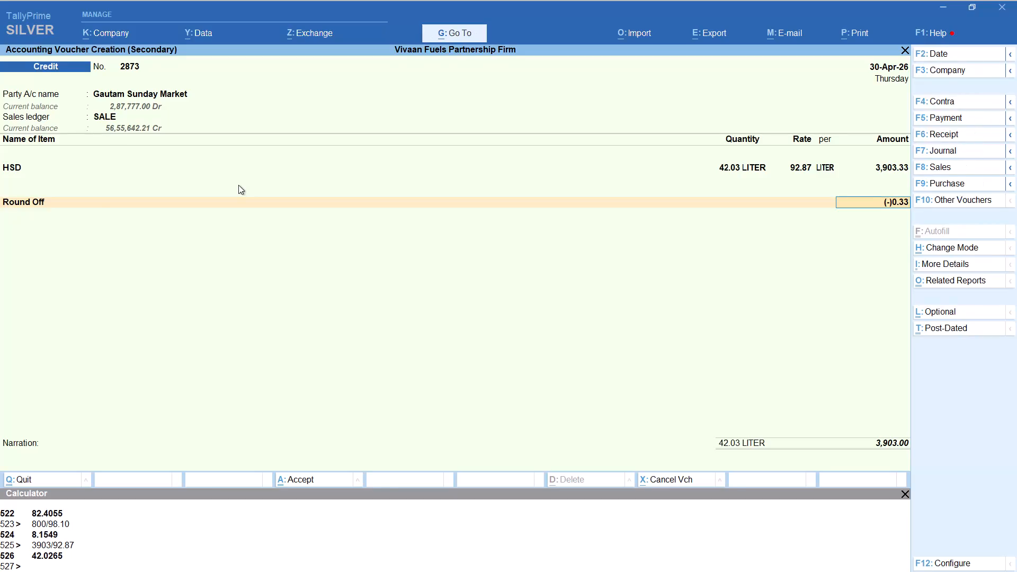
Add a 30-Apr-26 credit voucher for the Ravindra party that is not the Jcb account, keeping default party details and the SALE ledger.
key(alt+a)
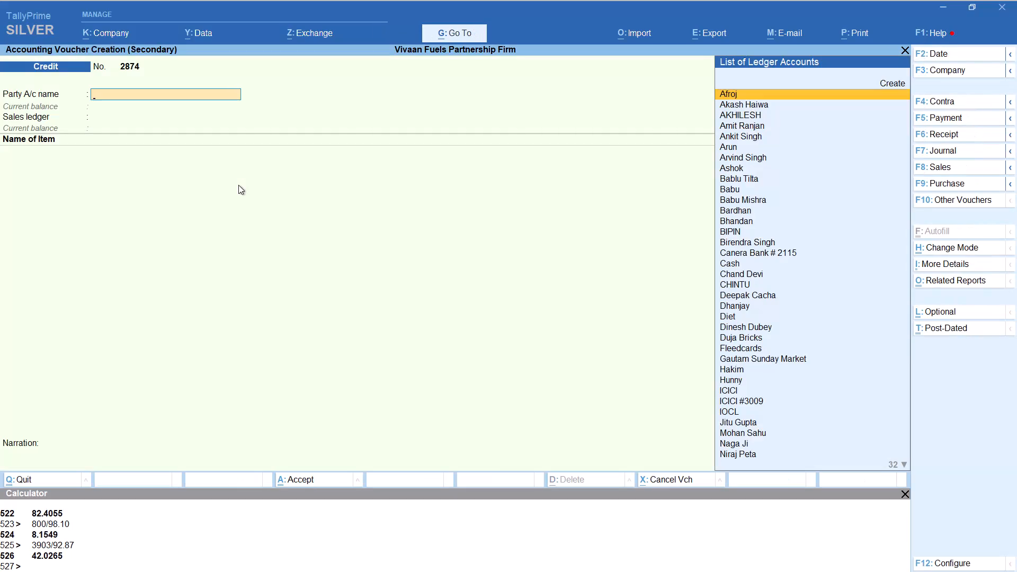
text(ravi)
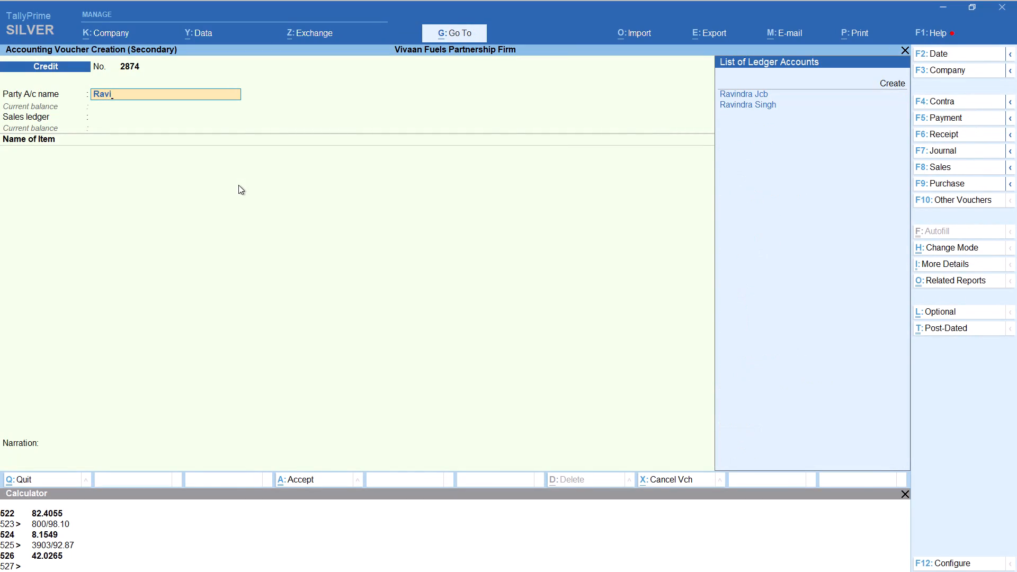
key(Down)
key(Down)
key(Return)
key(Return)
key(Return)
key(Return)
key(Return)
key(Return)
key(Return)
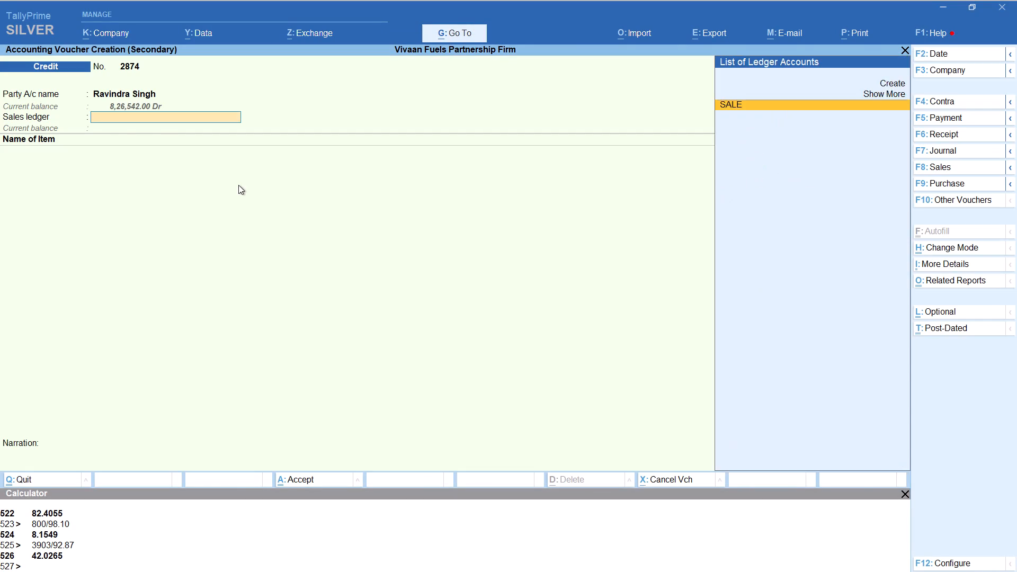
key(Return)
Add item HSD to the voucher with its tracking number set to Not Applicable.
text(hs)
key(Return)
key(Return)
key(Up)
key(Return)
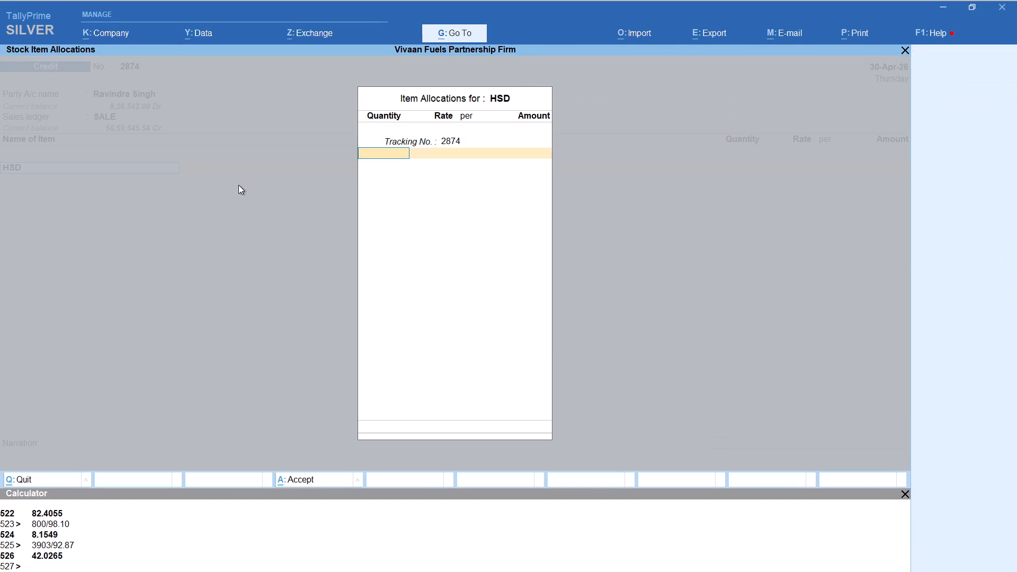
key(alt+BackSpace)
key(Escape)
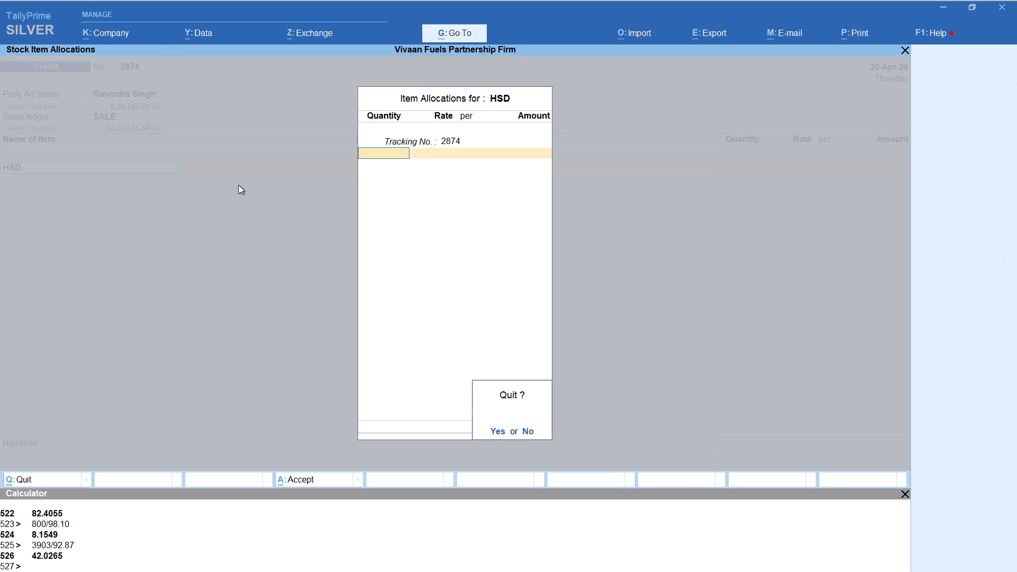
key(Escape)
key(Return)
key(Up)
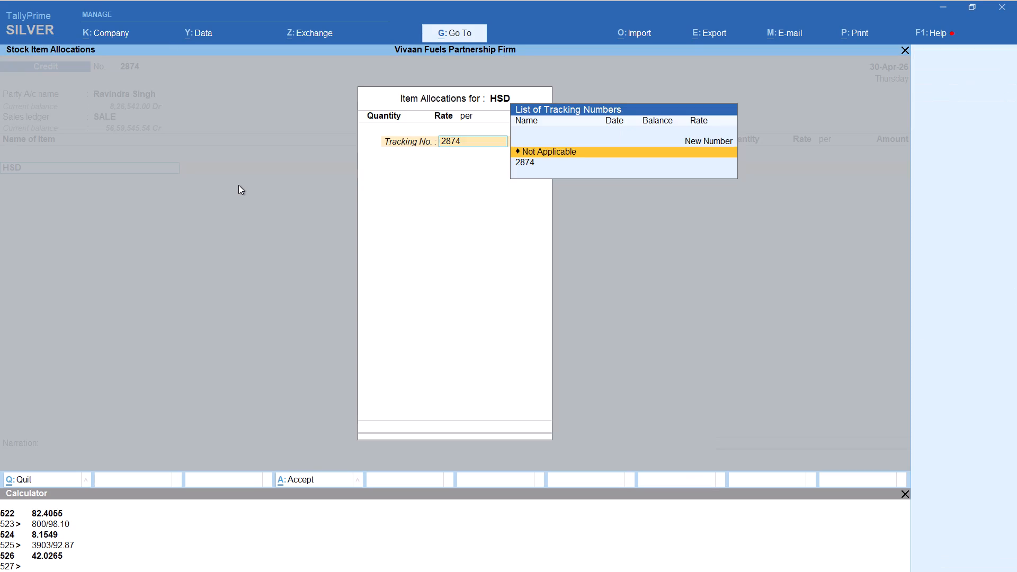
key(Return)
Calculate the HSD quantity as 3420/92.87 litres, keep the rate of 92.87, and finish the item allocation.
key(alt+c)
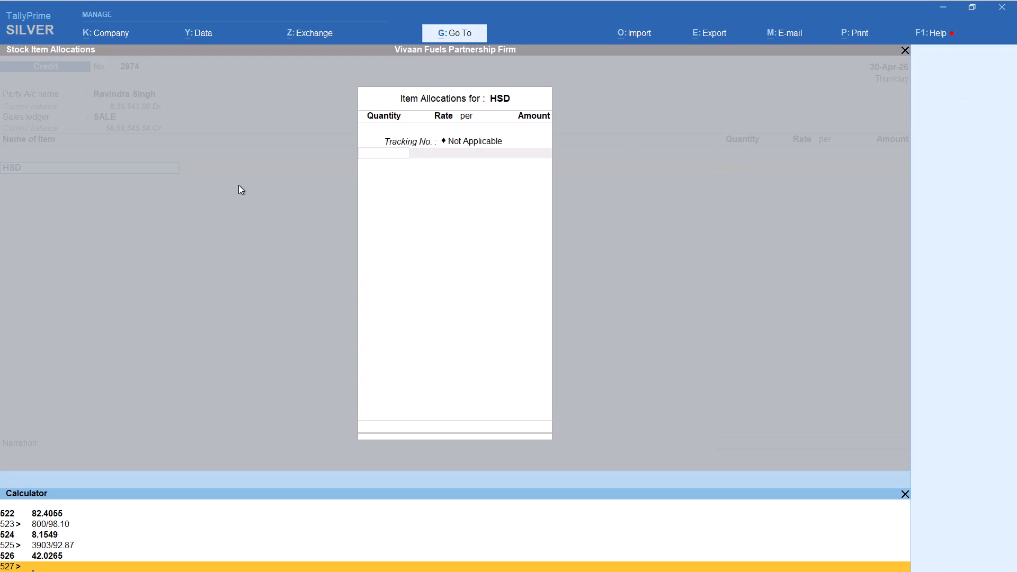
text(3420/92.87)
key(Return)
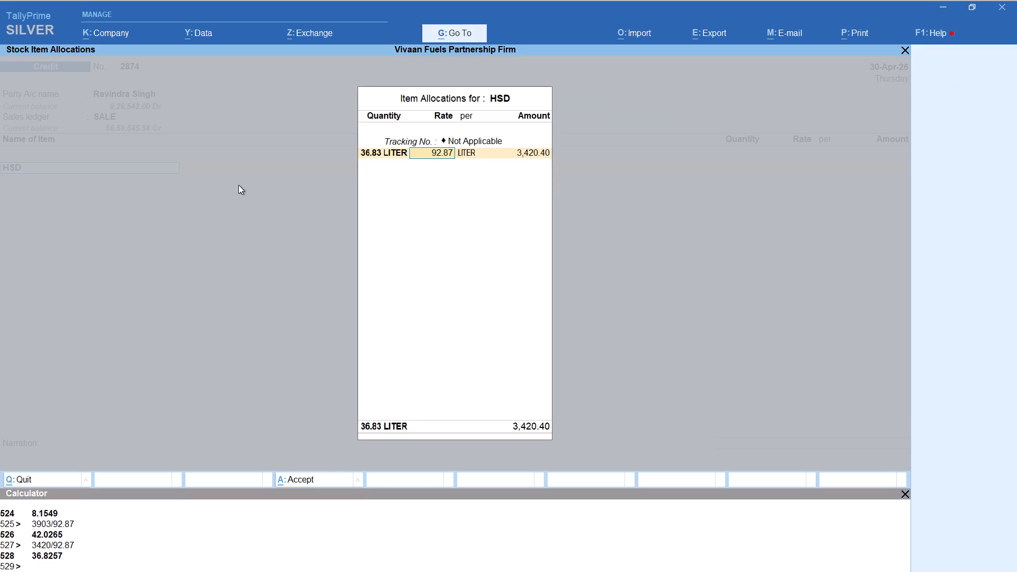
key(Return)
key(Return)
key(Return)
key(Return)
key(Return)
key(Return)
Add the Round Off ledger to the Ravindra credit voucher and save it.
text(rou)
key(Return)
key(ctrl+a)
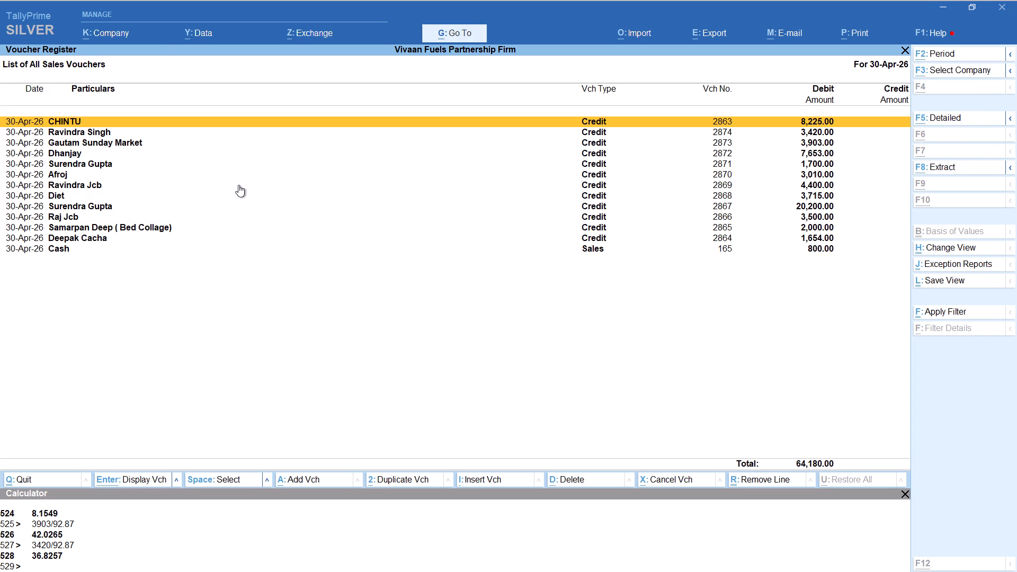
Add another 30-Apr-26 credit voucher for Afroj, keeping default party details and the SALE ledger.
key(alt+a)
text(afroj)
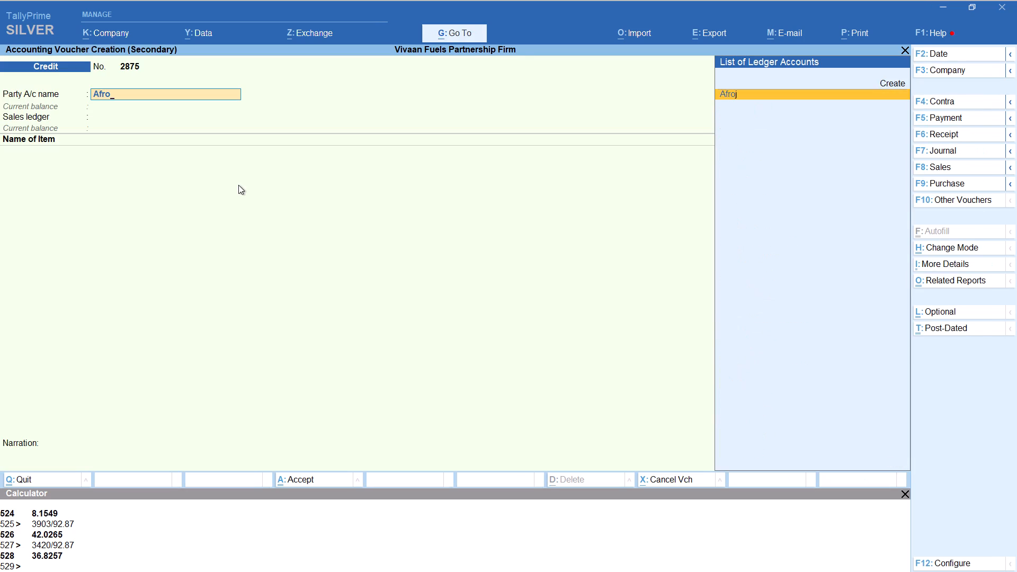
key(Return)
key(Return)
key(Return)
key(Return)
key(Return)
key(Return)
key(Return)
key(Return)
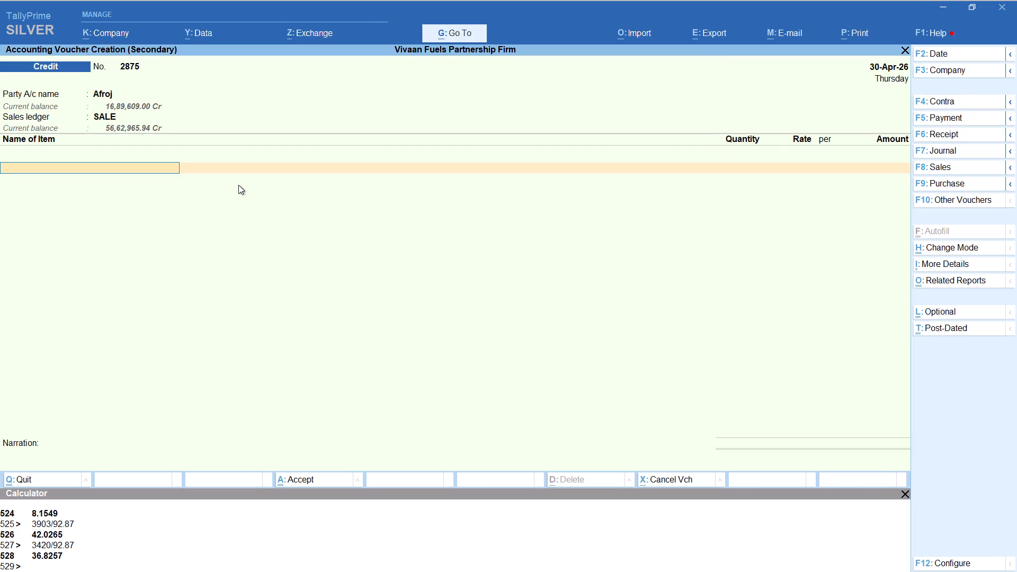
Add item HSD with tracking number Not Applicable, calculating the quantity as 3010/92.87 litres at a rate of 92.87.
text(hs)
key(Return)
key(Up)
key(Return)
key(alt+c)
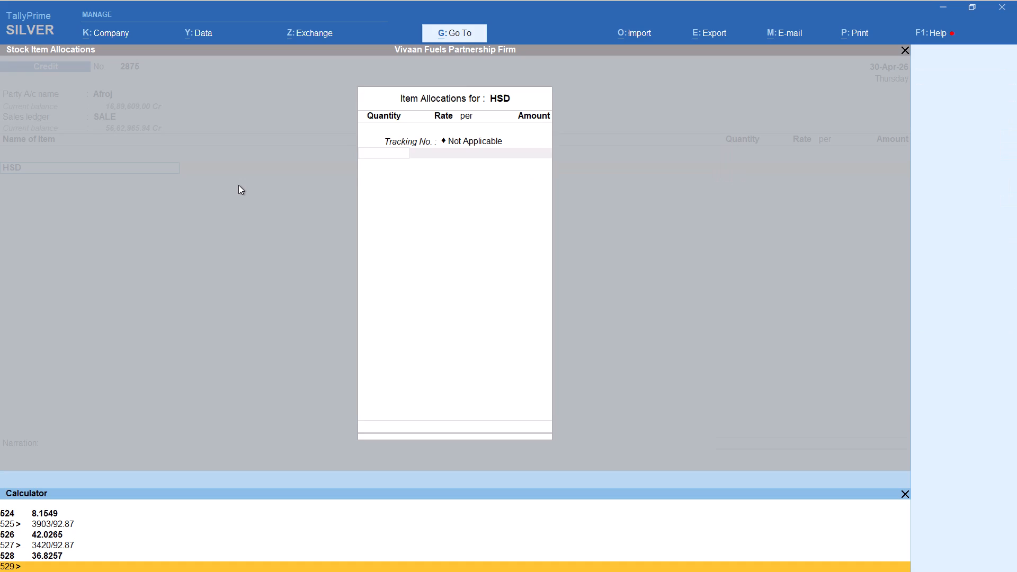
text(3010/92.87)
key(Return)
key(Return)
key(Return)
key(Return)
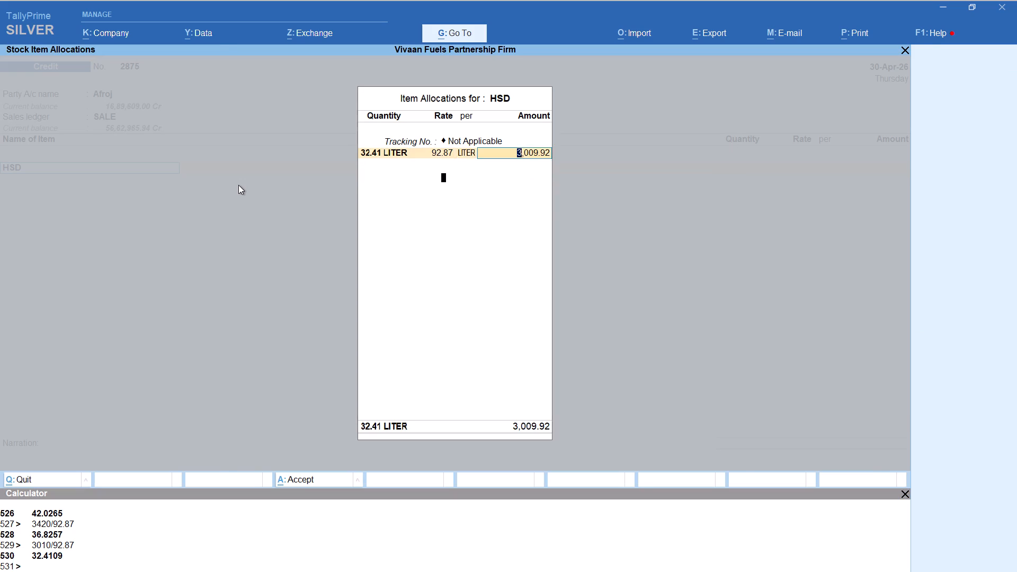
key(Return)
key(Return)
key(Return)
Add the Round Off ledger to the Afroj voucher and save it.
text(rou)
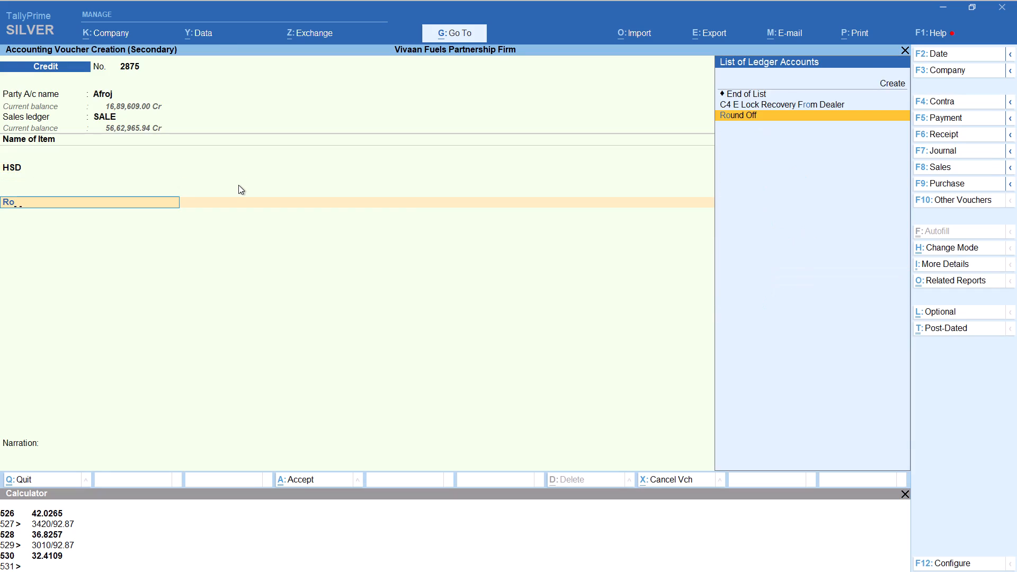
key(Return)
key(ctrl+a)
Start another new voucher for 30-Apr-26 from the sales register.
key(alt+a)
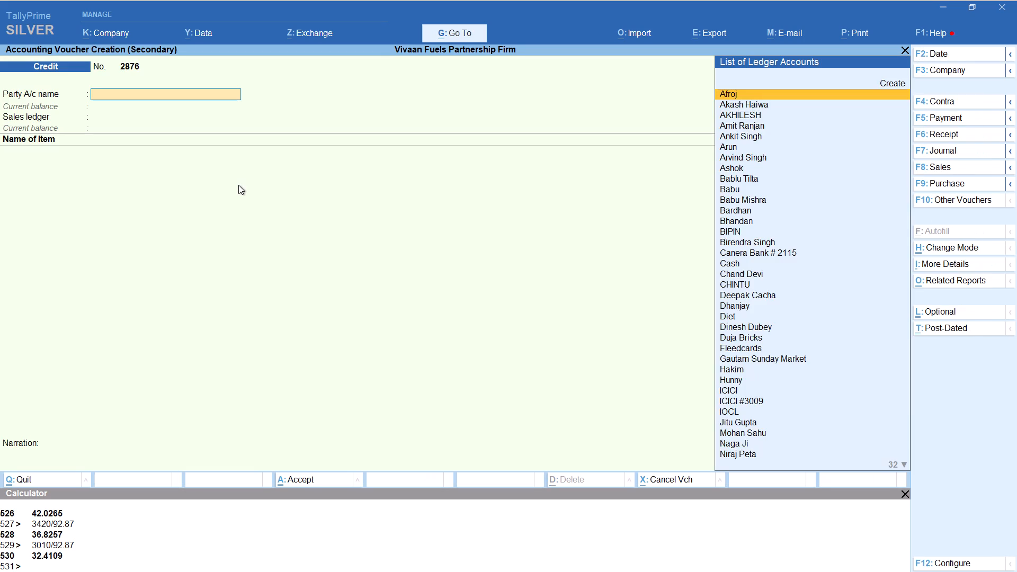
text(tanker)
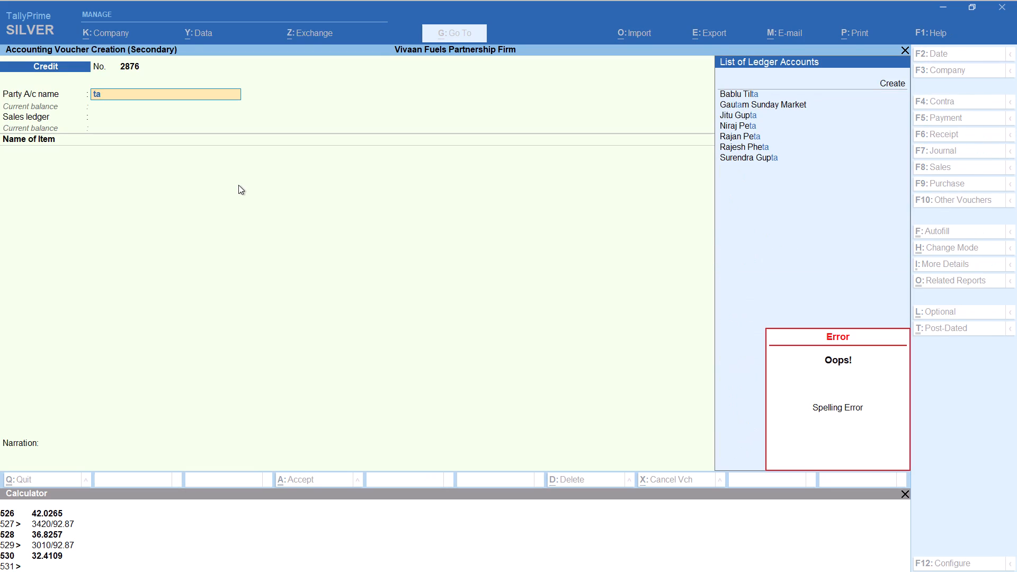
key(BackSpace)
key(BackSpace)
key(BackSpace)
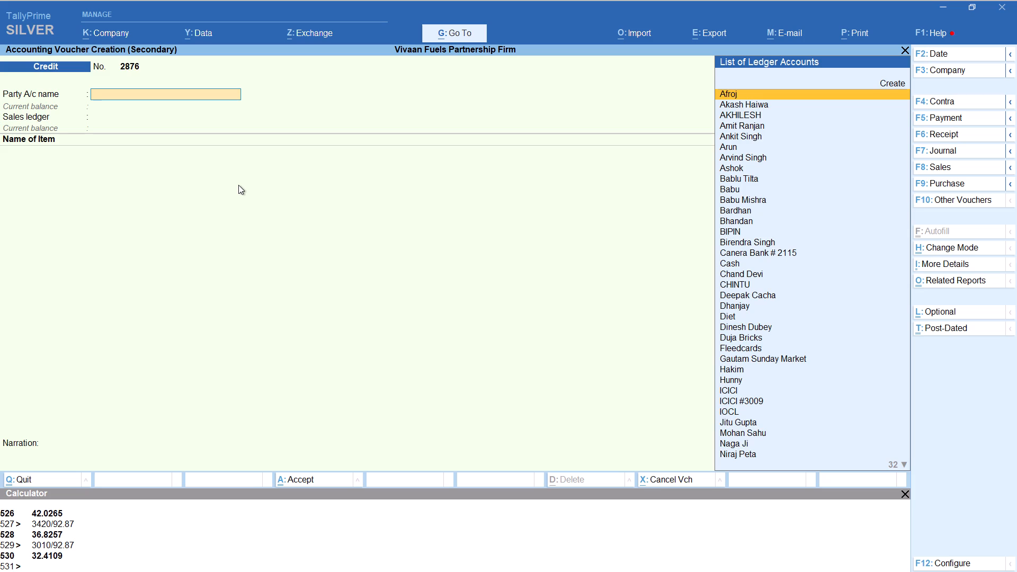
Change the new voucher's type to A/C SALE, checking the 30-Apr A/C entry in the Excel balance sheet.
key(F8)
key(Up)
key(Down)
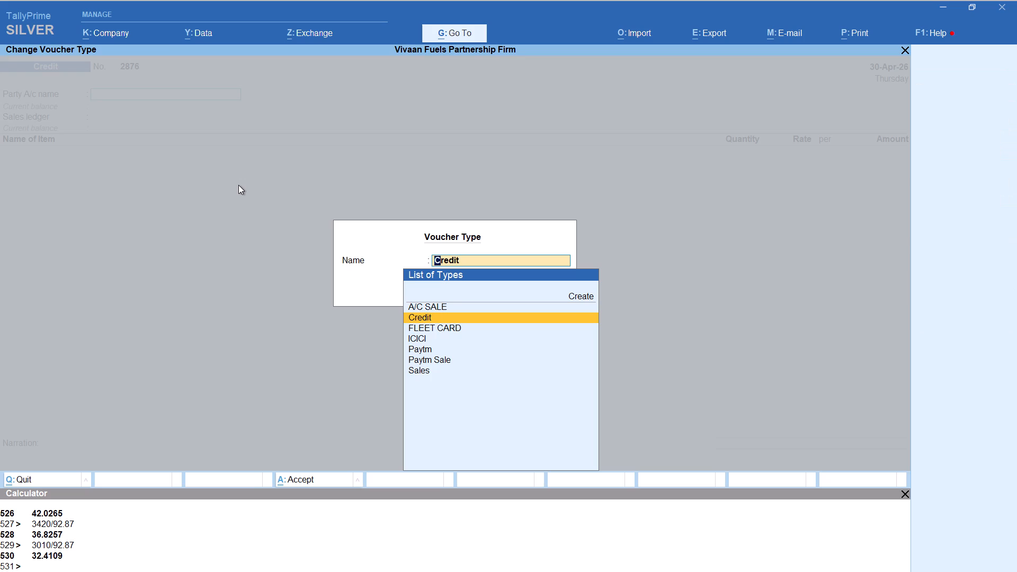
key(alt+Tab)
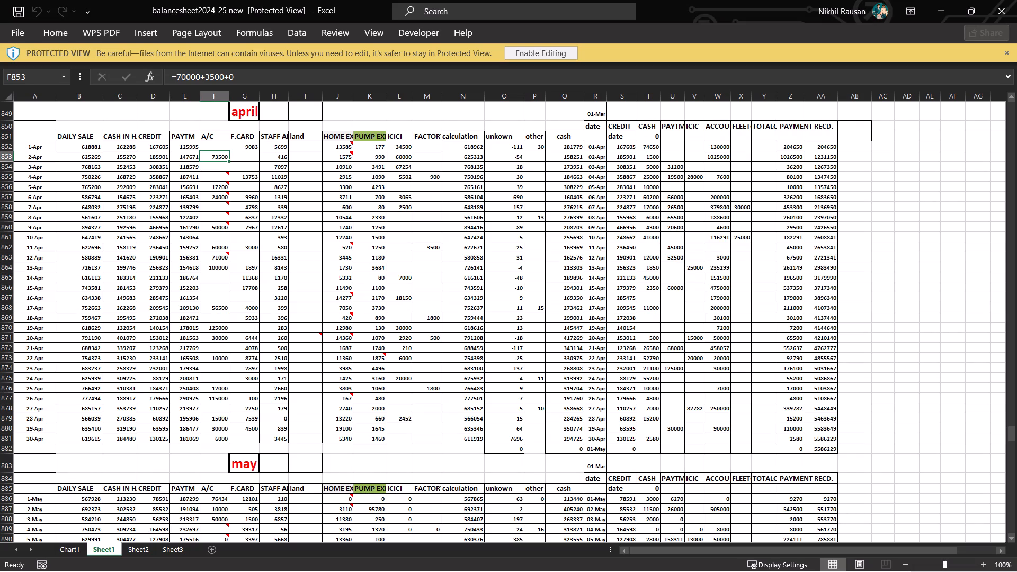
click(219, 437)
key(alt+Tab)
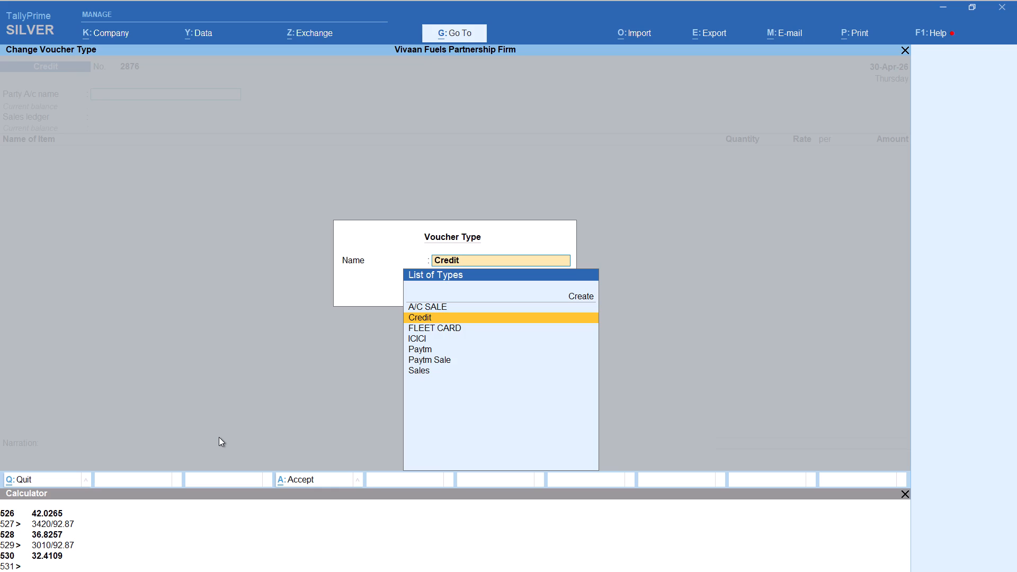
key(Up)
key(Return)
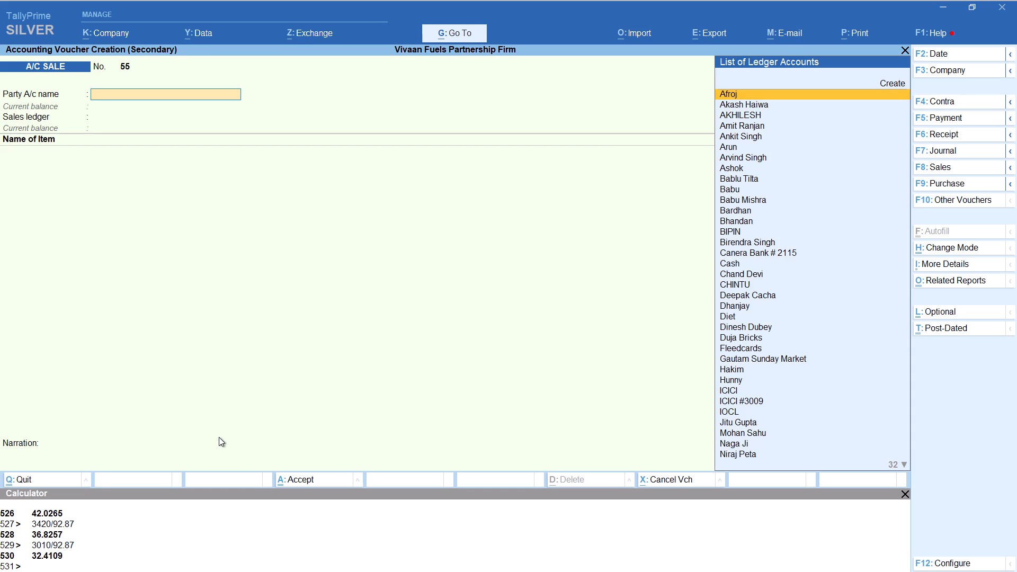
Choose the second SBI bank ledger as the A/C SALE voucher's party, keeping default party details and the SALE ledger.
text(sb)
key(Down)
key(Down)
key(Return)
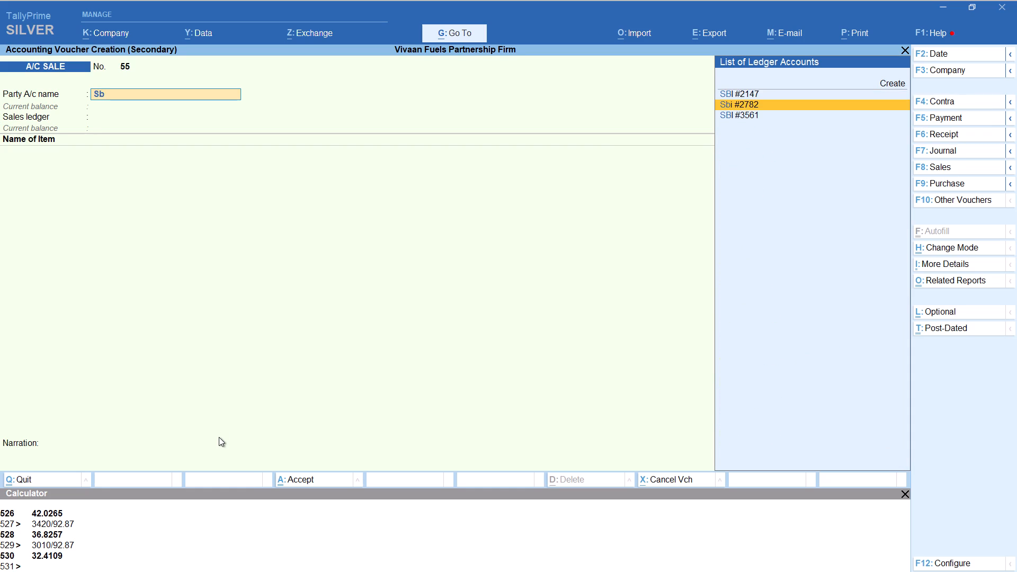
key(Return)
key(Return)
key(Return)
key(Return)
key(Return)
key(Return)
key(Return)
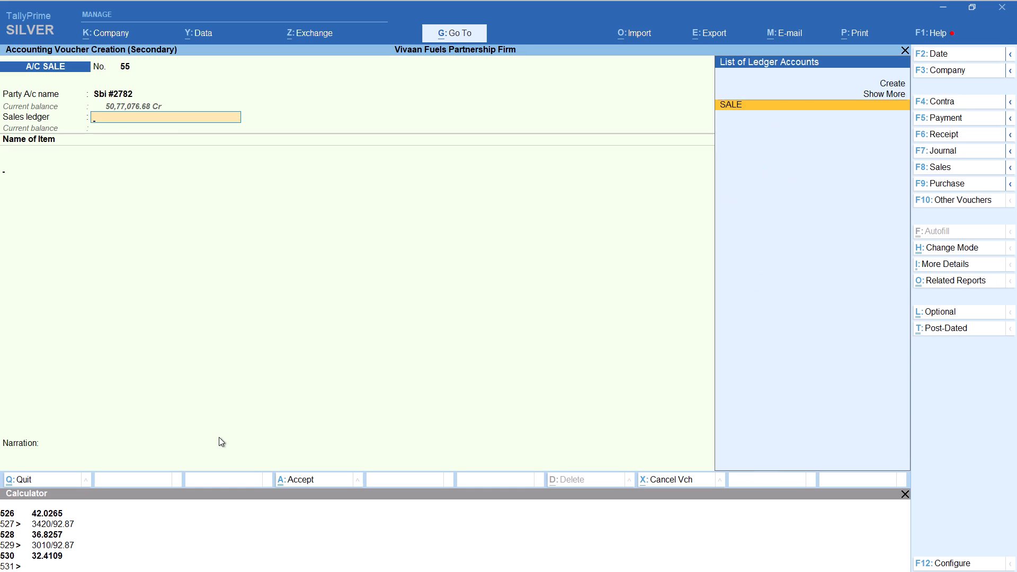
Add item HSD with tracking number Not Applicable, calculating the quantity as 46435/92.87 litres at a rate of 92.87.
text(hs)
key(Return)
key(Up)
key(Return)
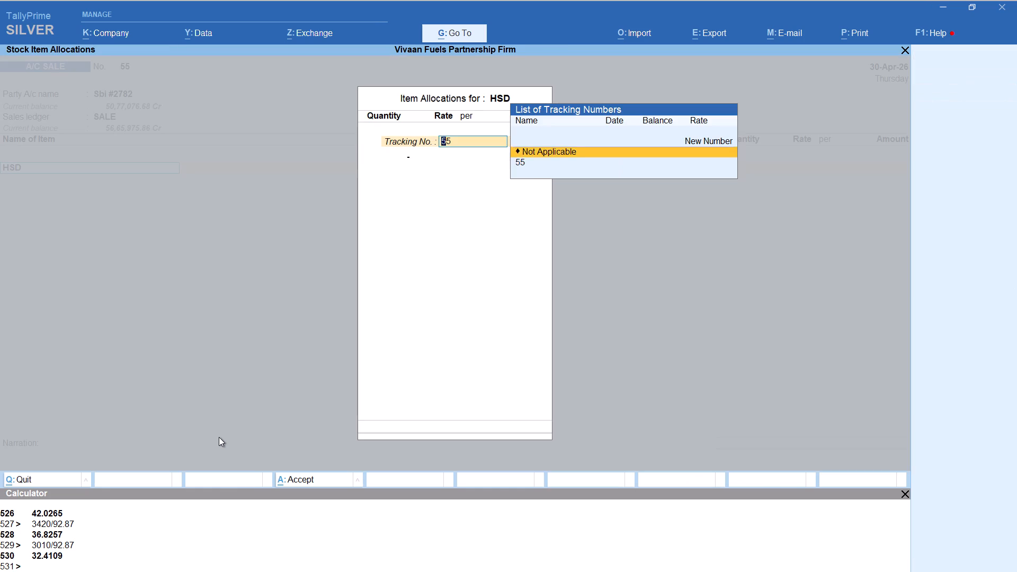
key(alt+c)
text(46435)
text(/92.87)
key(Return)
key(Return)
key(Return)
key(Return)
key(Return)
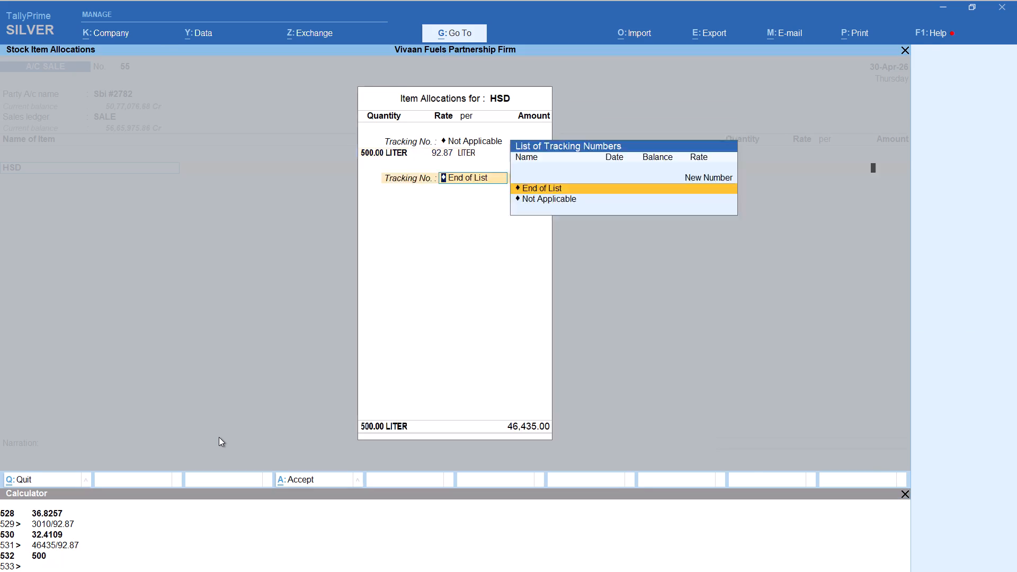
key(Return)
key(Return)
Add the Round Off ledger to the SBI A/C SALE voucher and save it.
text(rou)
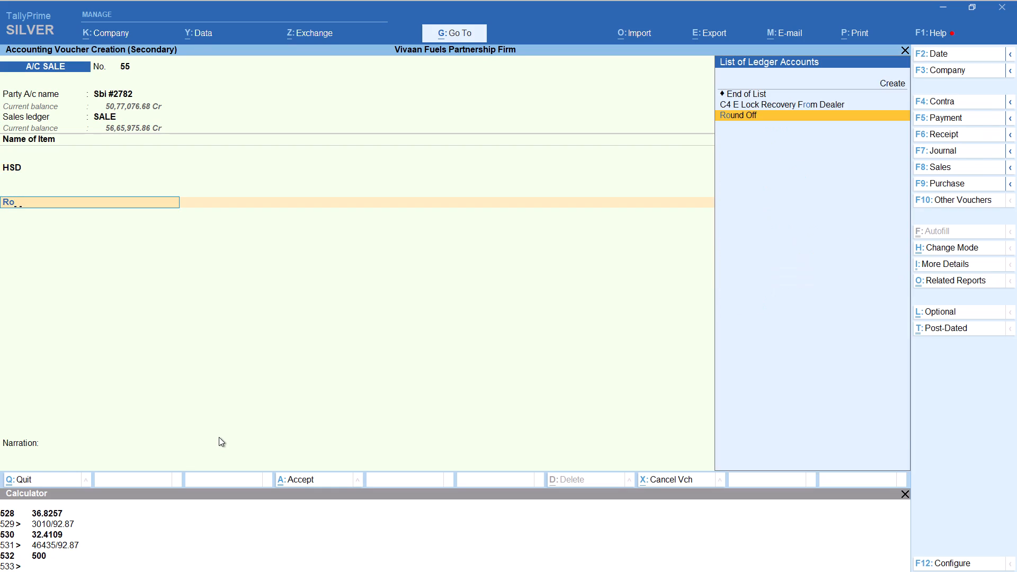
key(Return)
key(ctrl+a)
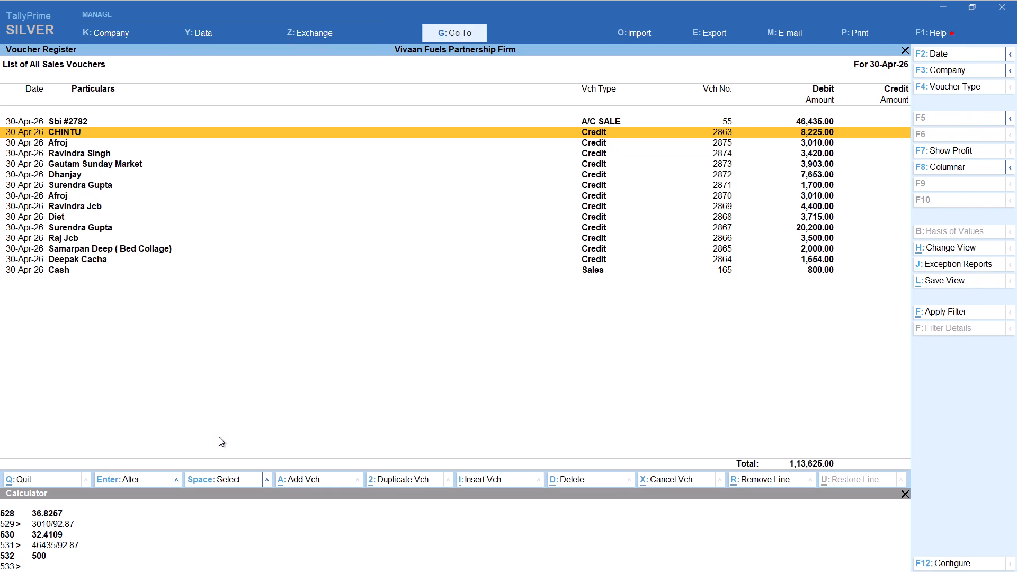
Add another 30-Apr-26 credit voucher for the party Mohan, keeping default party details and the SALE ledger.
key(Down)
key(Up)
key(alt+a)
text(moh)
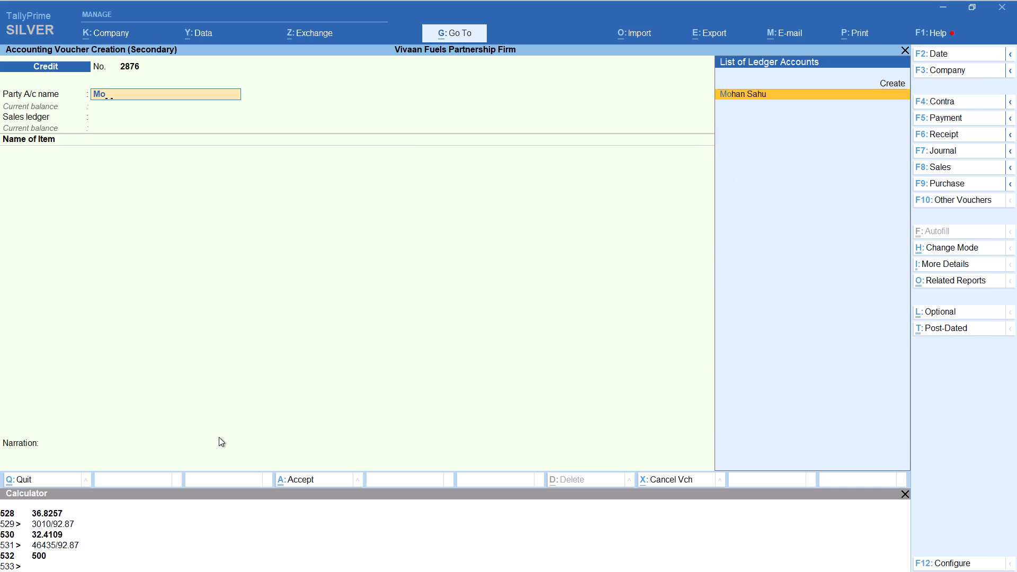
key(Return)
key(Return)
key(Return)
key(Return)
key(Return)
key(Return)
key(Return)
key(Return)
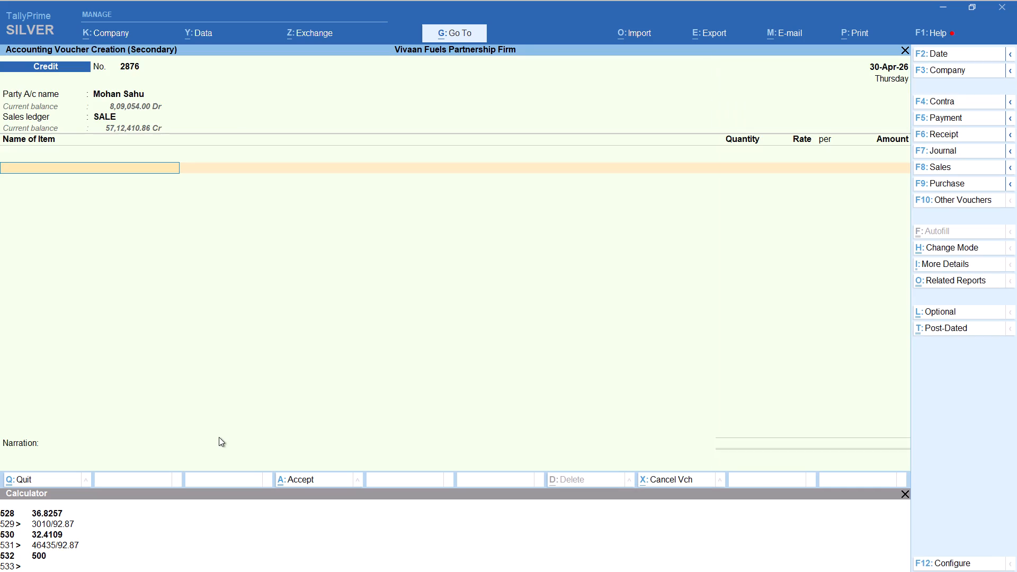
Add item HSD with tracking number Not Applicable, calculating the quantity as 2500/92.87 litres at a rate of 92.87.
text(hs)
key(Return)
key(Up)
key(Return)
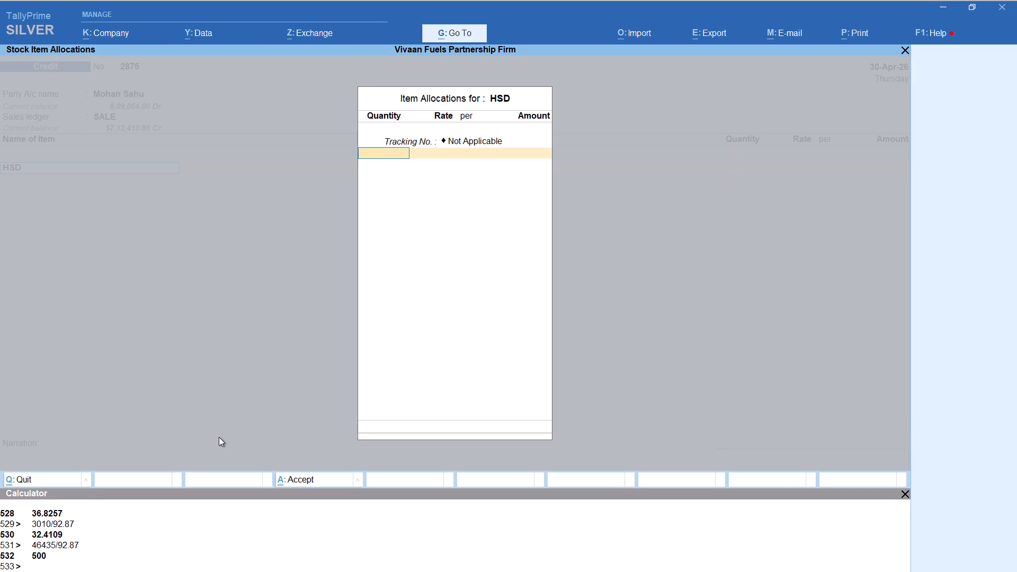
key(alt+c)
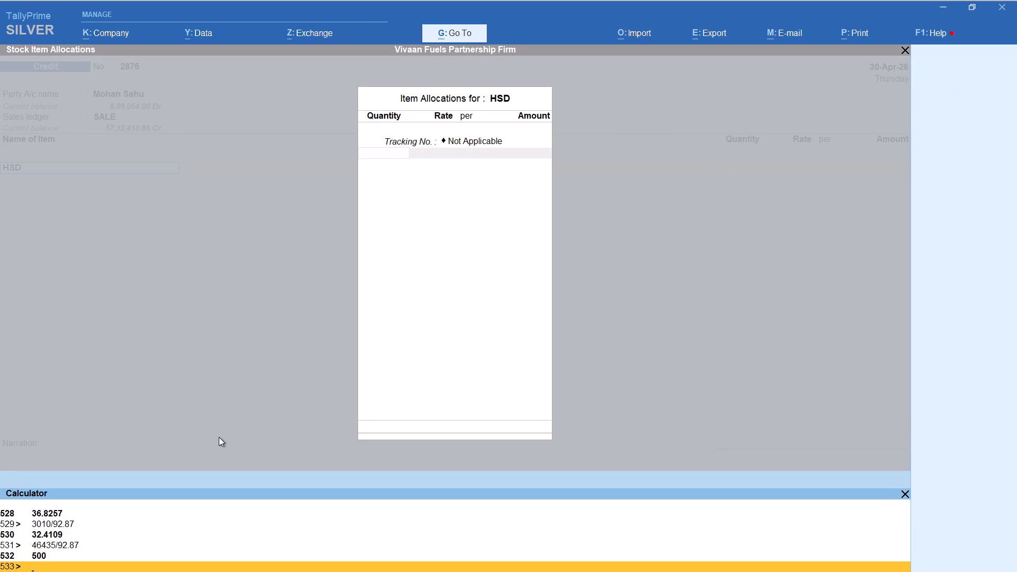
text(2500/92.87)
key(Return)
key(Return)
key(Return)
key(Return)
key(Return)
key(Return)
key(Return)
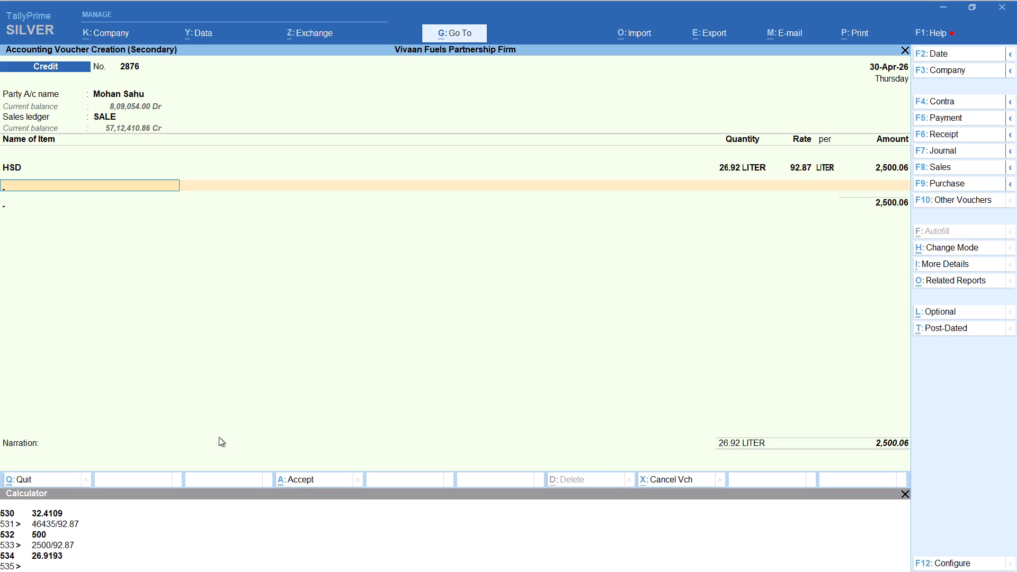
Add the Round Off ledger to Mohan's credit voucher and save it.
text(rou)
key(Return)
key(ctrl+a)
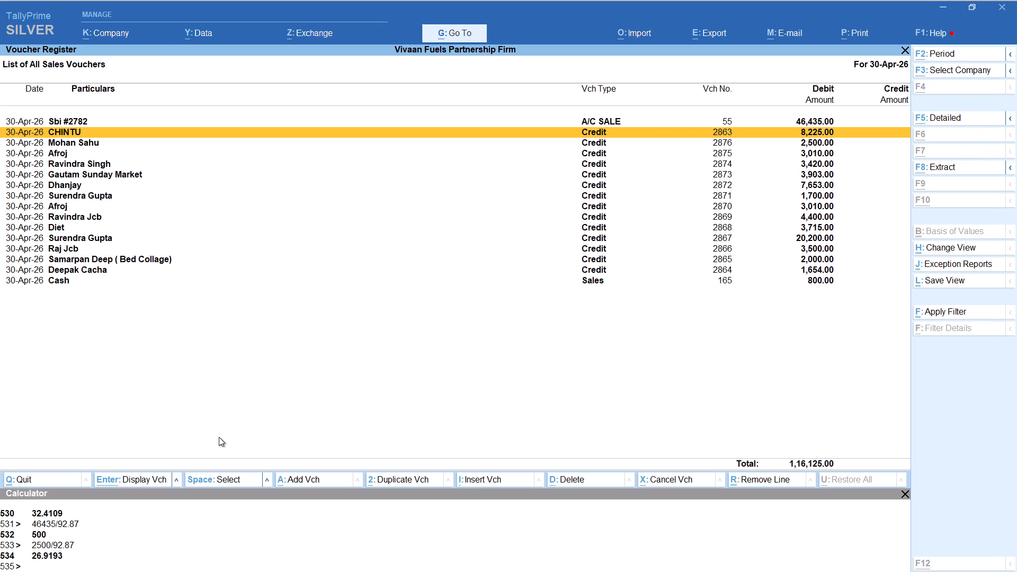
Add another 30-Apr-26 credit voucher for the party Chintu, keeping default party details and the SALE ledger.
key(alt+a)
text(chintu)
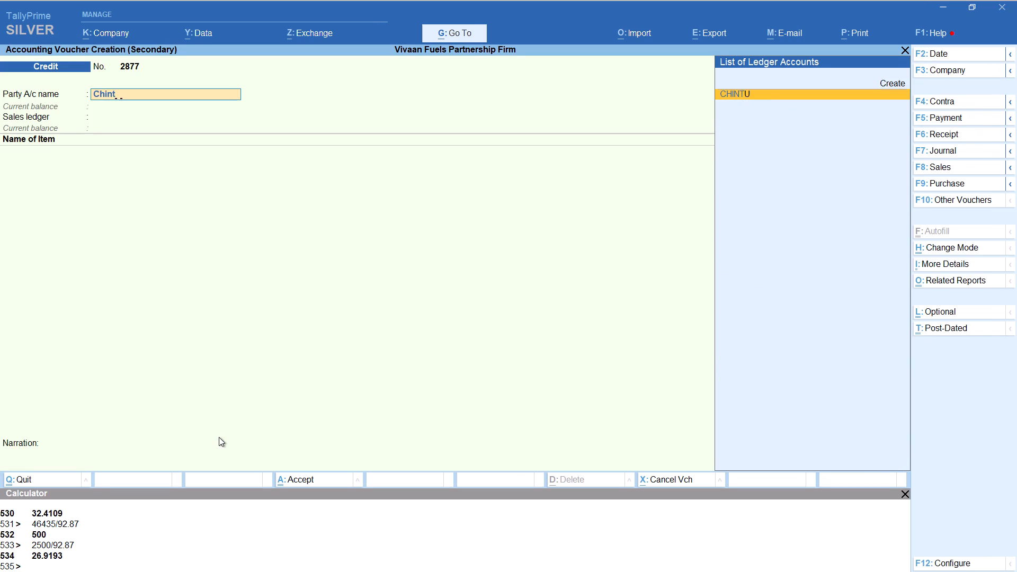
key(Return)
key(Return)
key(Return)
key(Return)
key(Return)
key(Return)
key(Return)
key(Return)
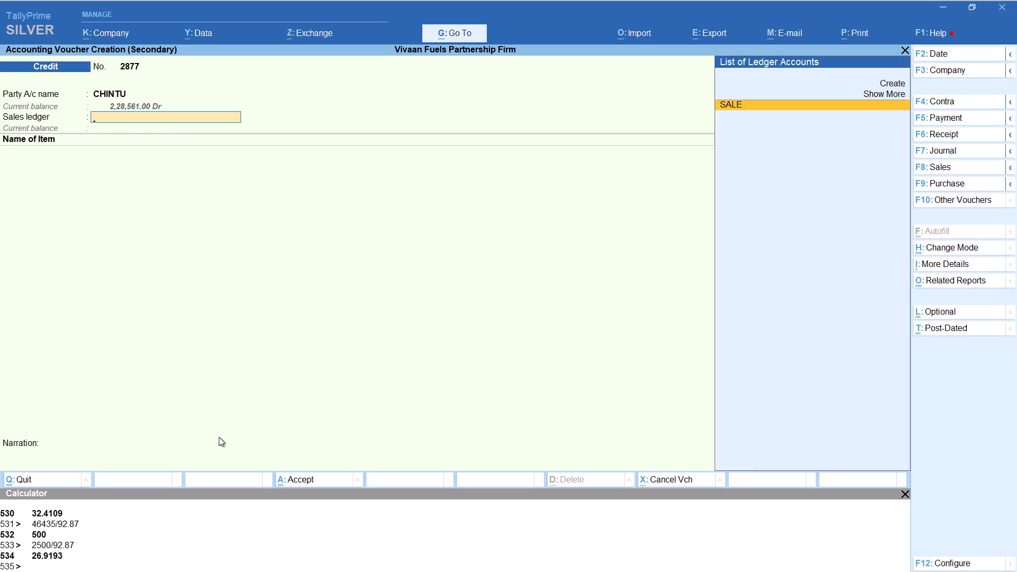
key(g)
key(BackSpace)
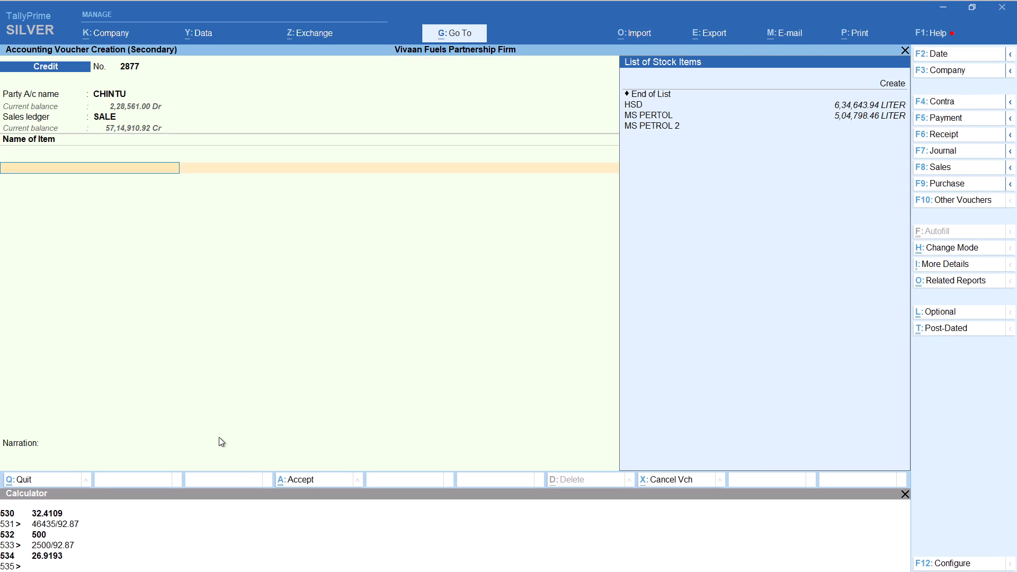
key(BackSpace)
key(Return)
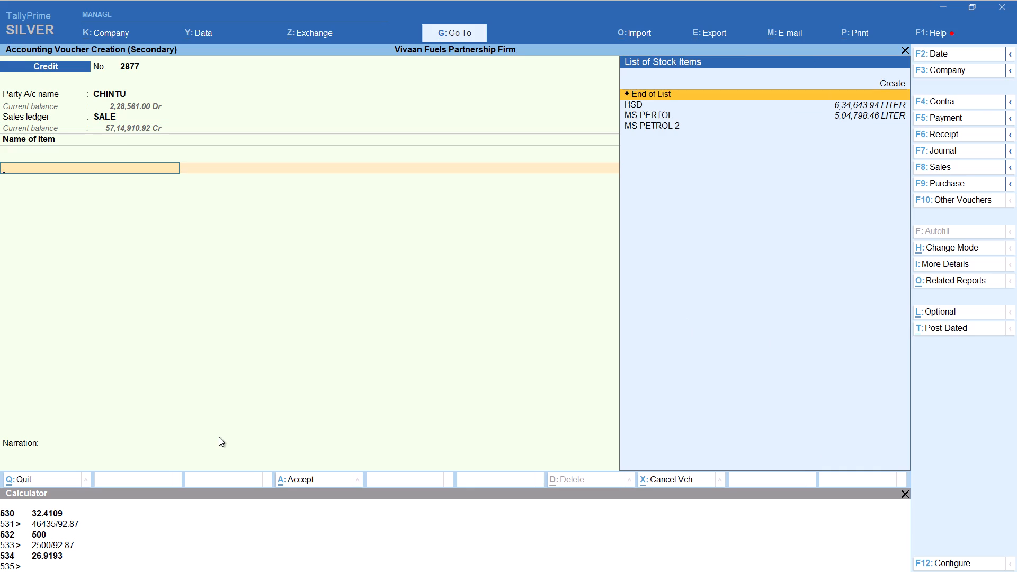
Add item HSD with tracking number Not Applicable, calculating the quantity as 5000/92.87 litres at a rate of 92.87.
key(Down)
key(Return)
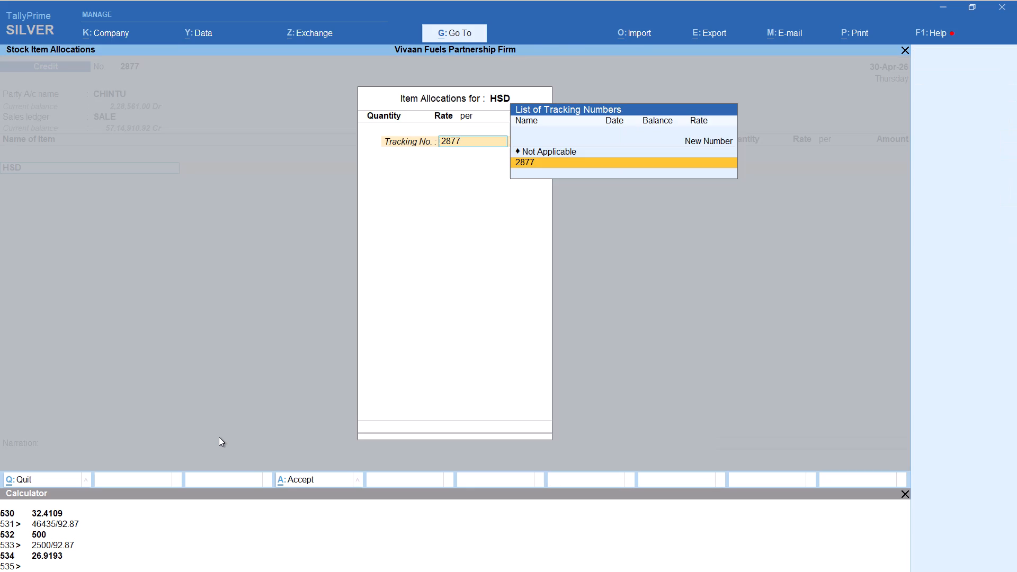
key(Up)
key(Return)
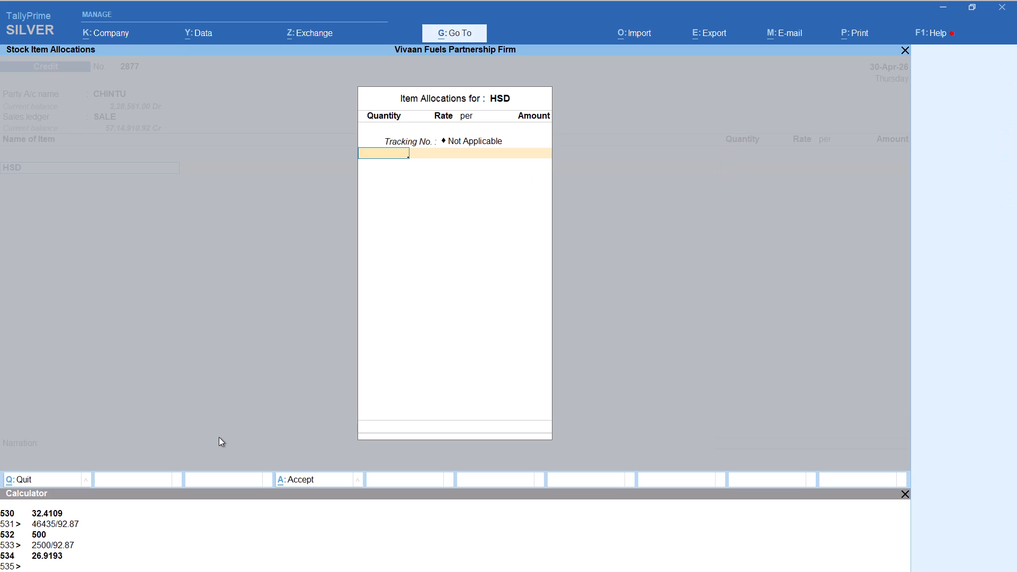
key(alt+c)
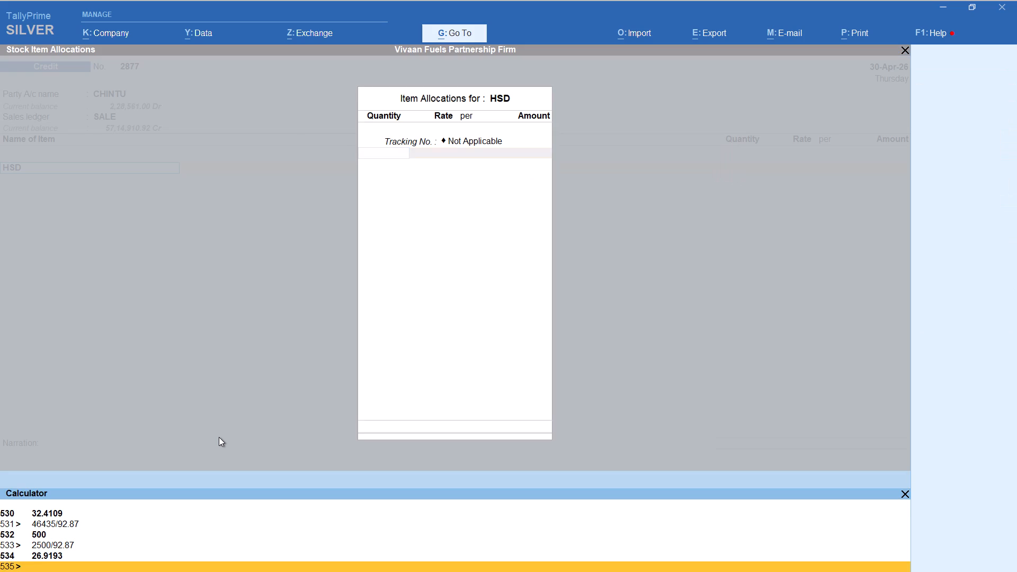
text(5000/92.87)
key(Return)
key(Return)
key(Return)
key(Return)
key(Return)
key(Return)
key(Return)
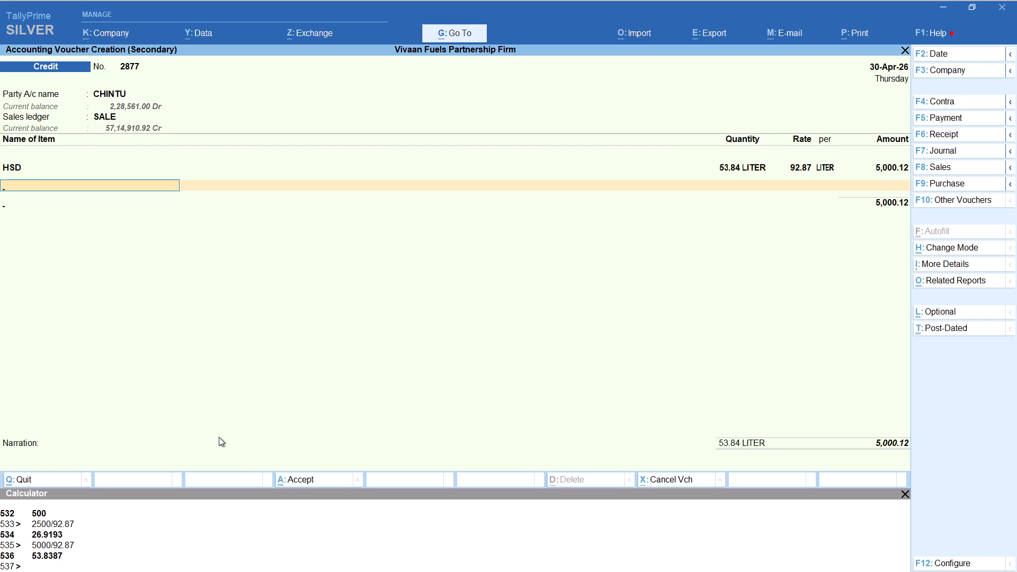
Add the Round Off ledger to Chintu's credit voucher and save it.
text(rou)
key(Return)
key(ctrl+a)
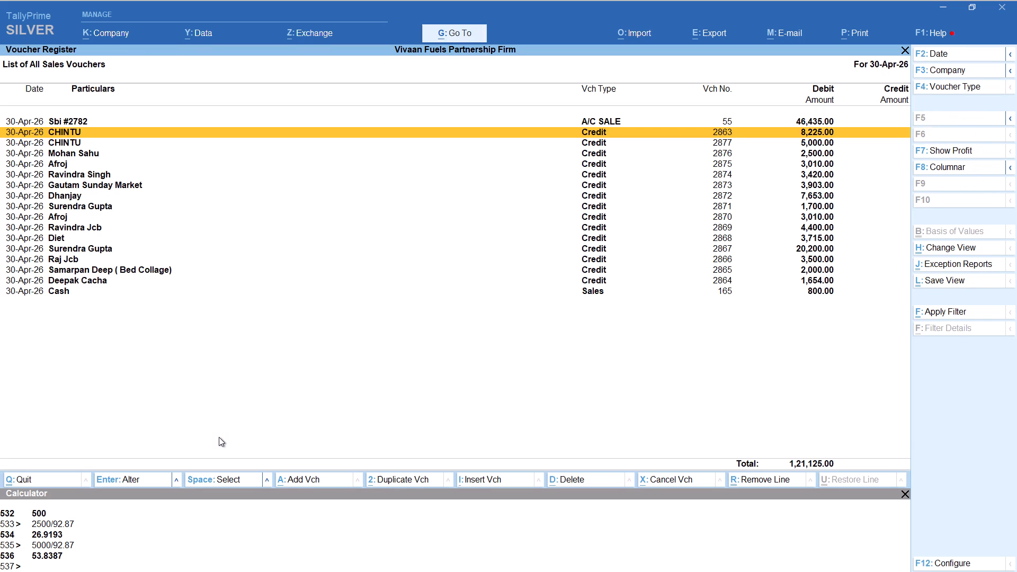
Add another 30-Apr-26 credit voucher for the party Arun, keeping default party details and the SALE ledger.
key(alt+a)
text(arun)
key(Return)
key(Return)
key(Return)
key(Return)
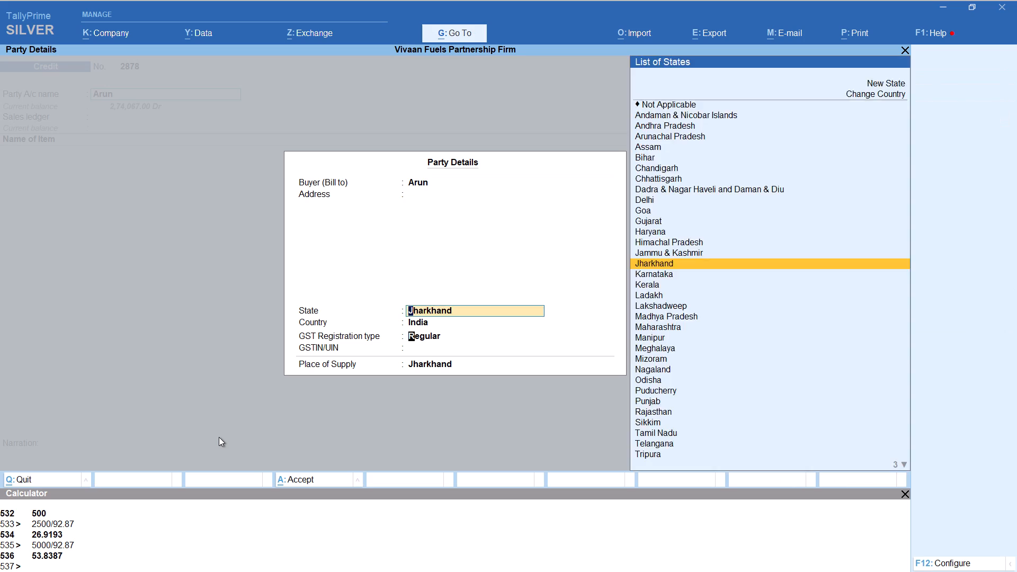
key(Return)
key(Return)
key(Return)
key(Return)
Add item HSD with tracking number Not Applicable, calculating the quantity as 3000/92.87 litres at the default rate.
text(hsd)
key(Return)
key(Up)
key(Return)
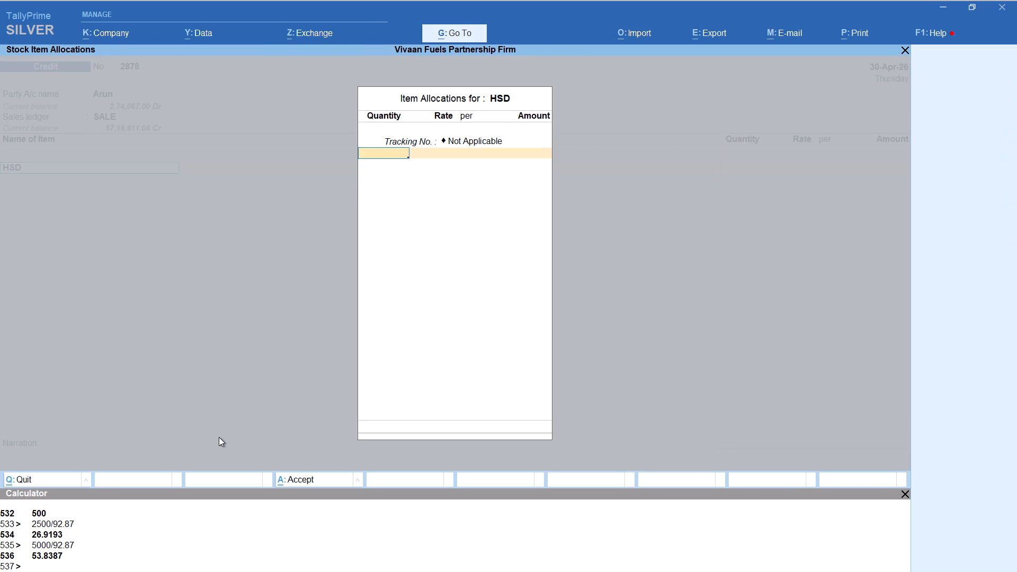
key(alt+c)
text(3000/92.87)
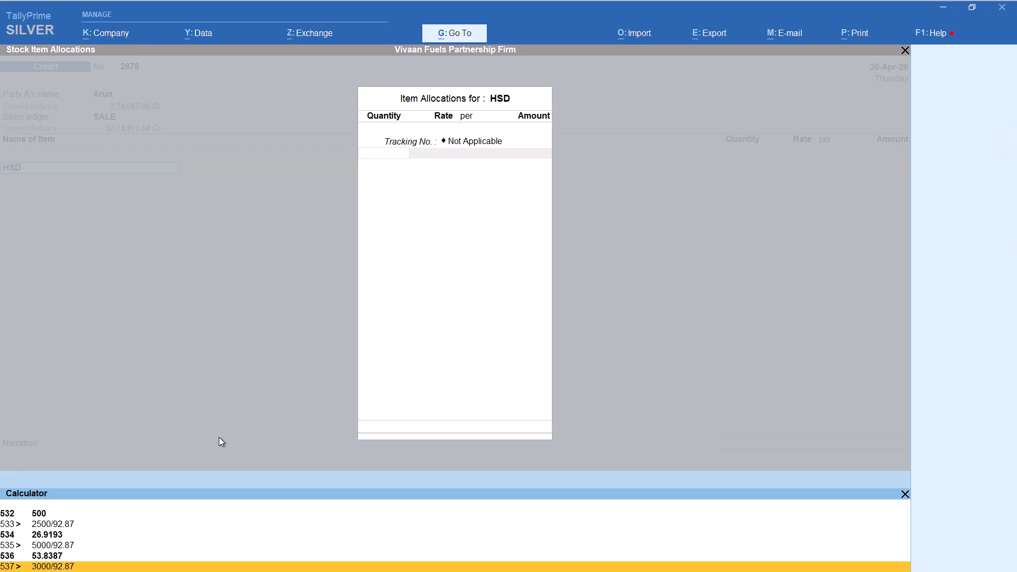
key(Return)
key(Return)
key(Return)
key(Return)
key(Return)
key(Return)
key(Return)
Add the Round Off ledger to Arun's credit voucher and save it.
text(rou)
key(Return)
key(ctrl+a)
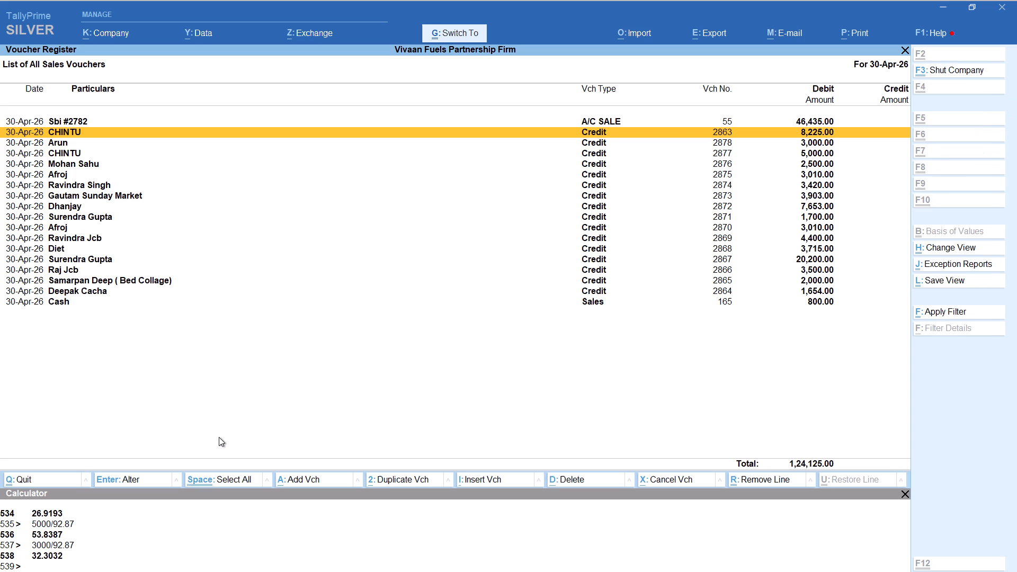
Add another 30-Apr-26 credit voucher for the party Surendra, keeping default party details and the SALE ledger.
key(alt+a)
text(sure)
key(Return)
key(Return)
key(Return)
key(Return)
key(Return)
key(Return)
key(Return)
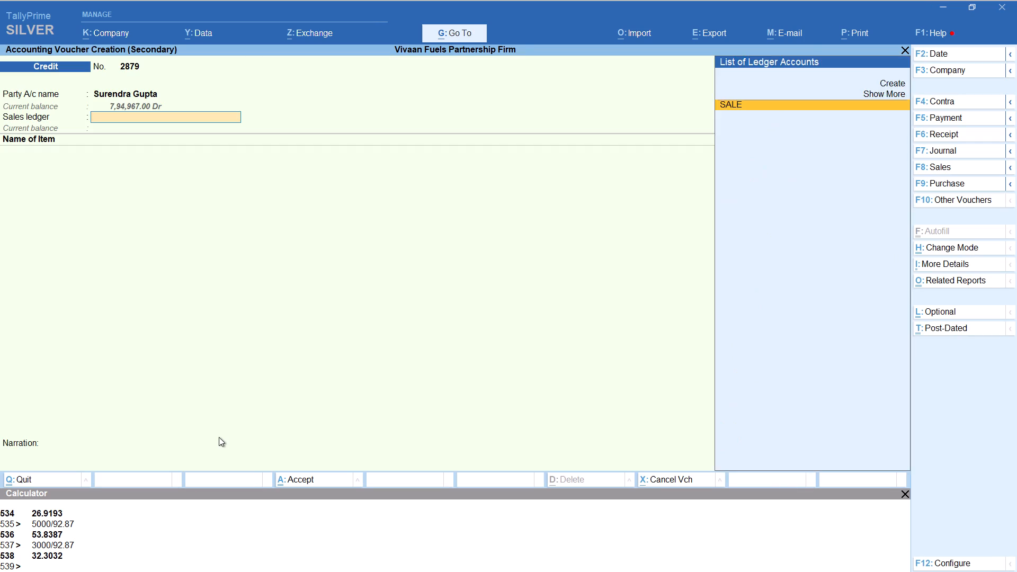
key(Return)
Add item HSD with tracking number Not Applicable, calculating the quantity as 200/92.87 litres at a rate of 92.87.
text(hsd)
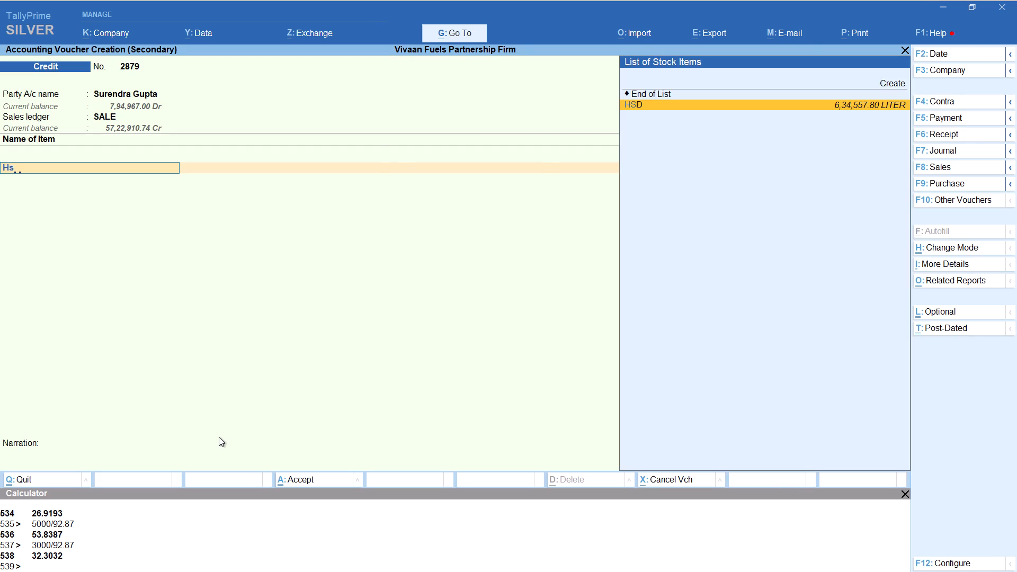
key(Return)
key(Up)
key(Return)
key(alt+c)
text(200/92.87)
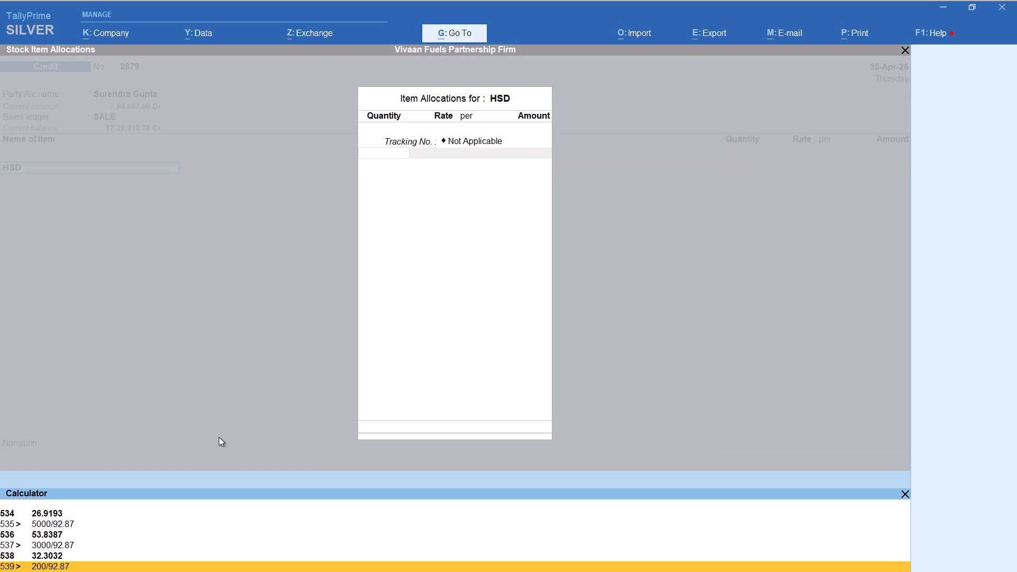
key(Return)
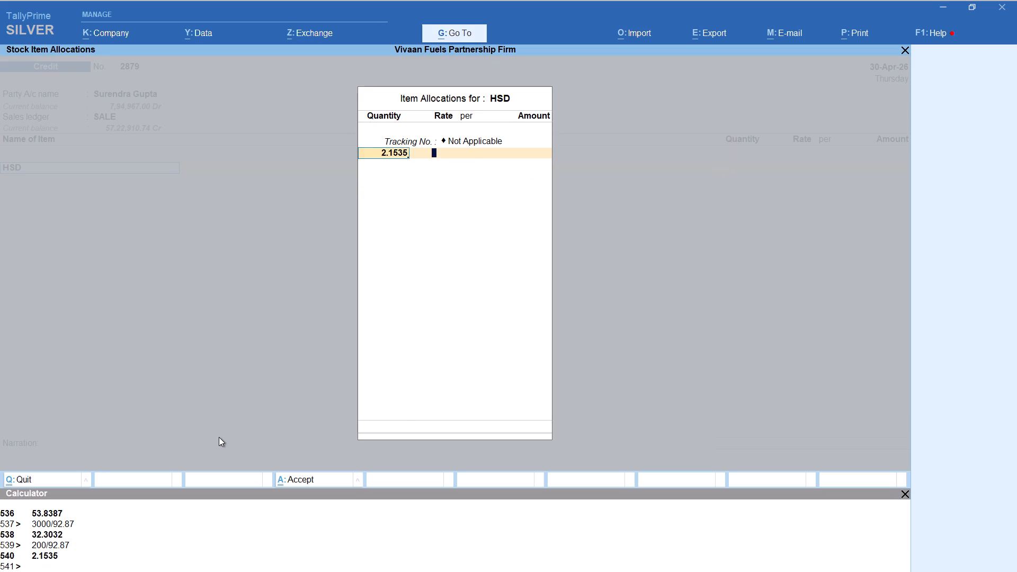
key(Return)
key(Return)
key(Return)
key(Return)
key(Return)
key(Return)
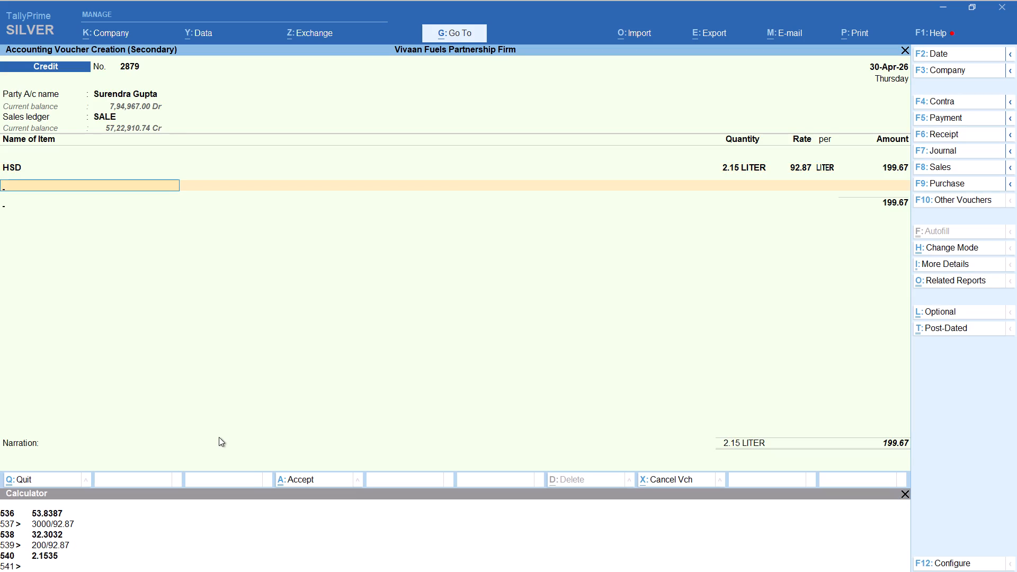
Add the Round Off ledger to Surendra's credit voucher and save it.
text(rou)
key(Return)
key(ctrl+a)
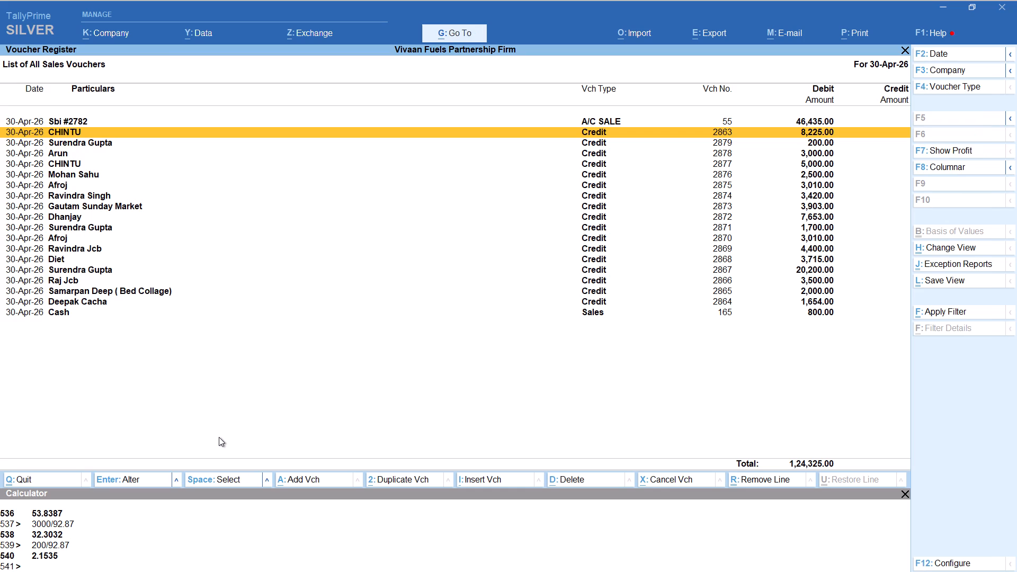
Switch to the Excel balance sheet and compare the 30-Apr CREDIT figure's formula with the vouchers entered in TallyPrime.
key(alt+Tab)
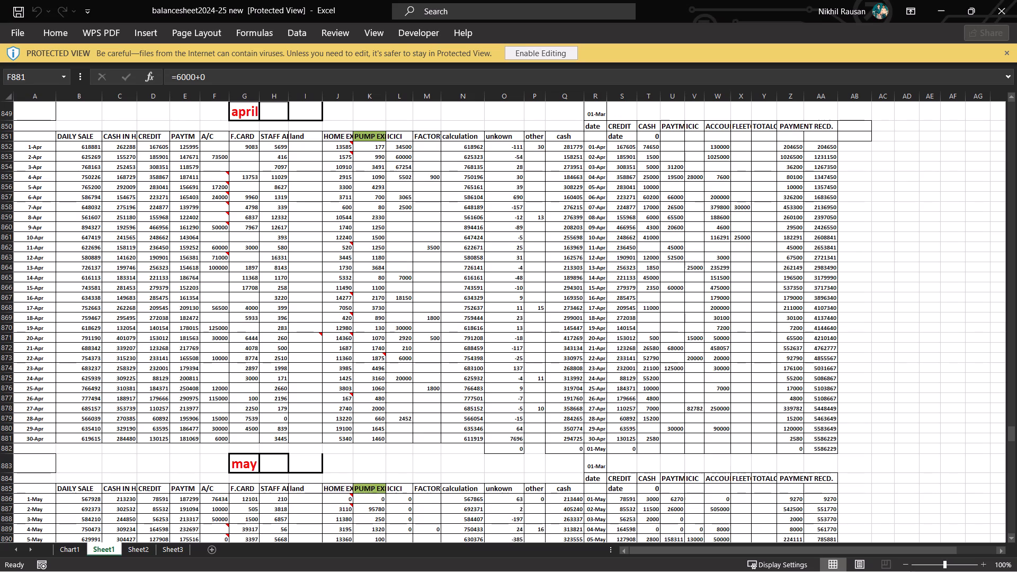
click(155, 440)
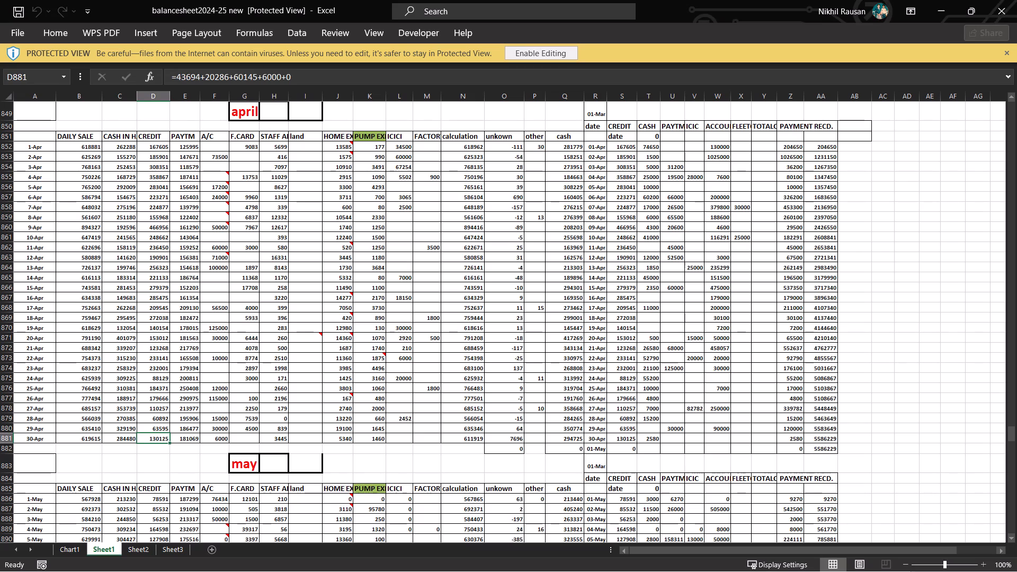
key(alt+Tab)
key(alt+Tab)
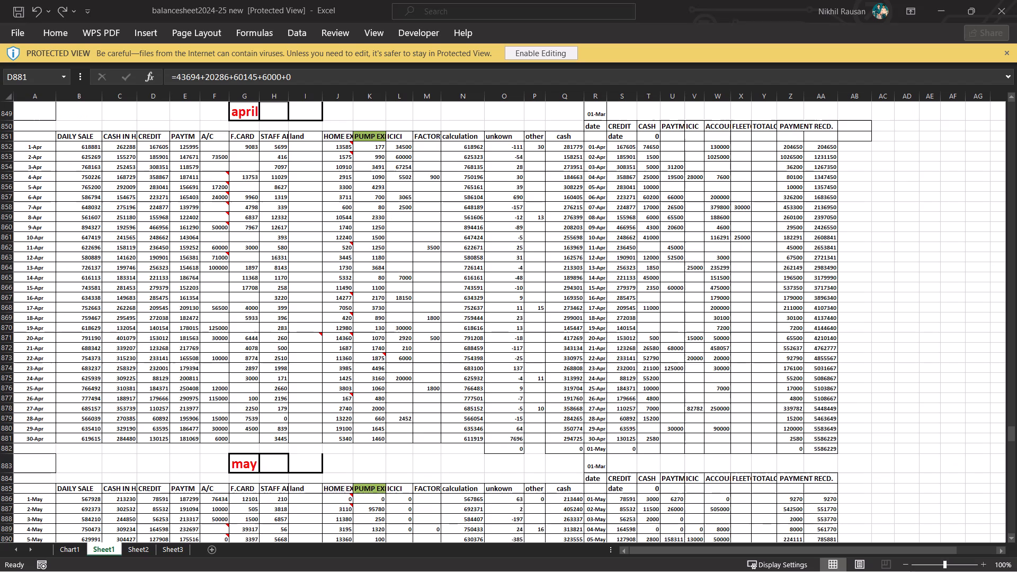
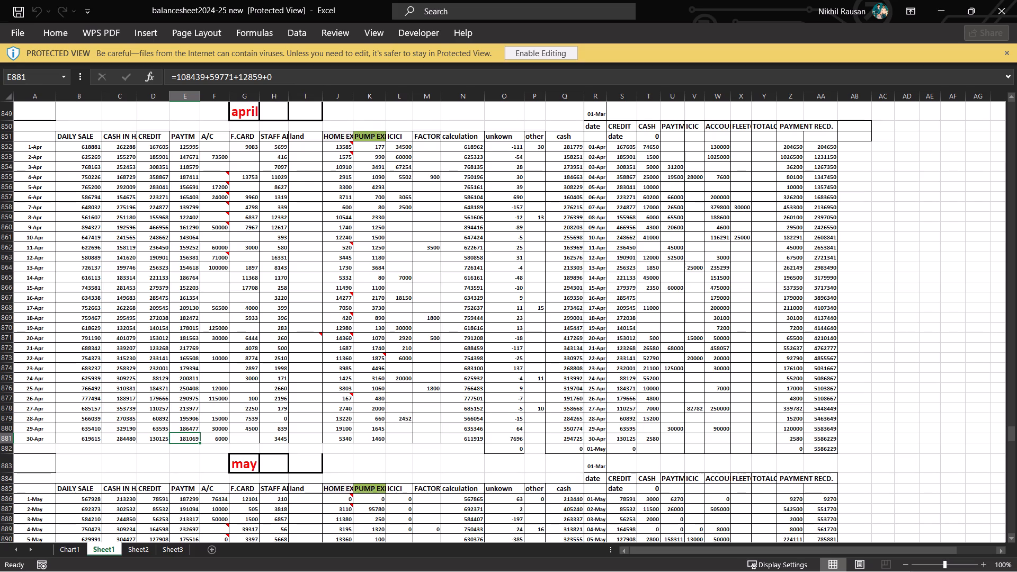
Select the 30-Apr PAYTM cell and enable editing for the protected balance sheet workbook.
click(188, 497)
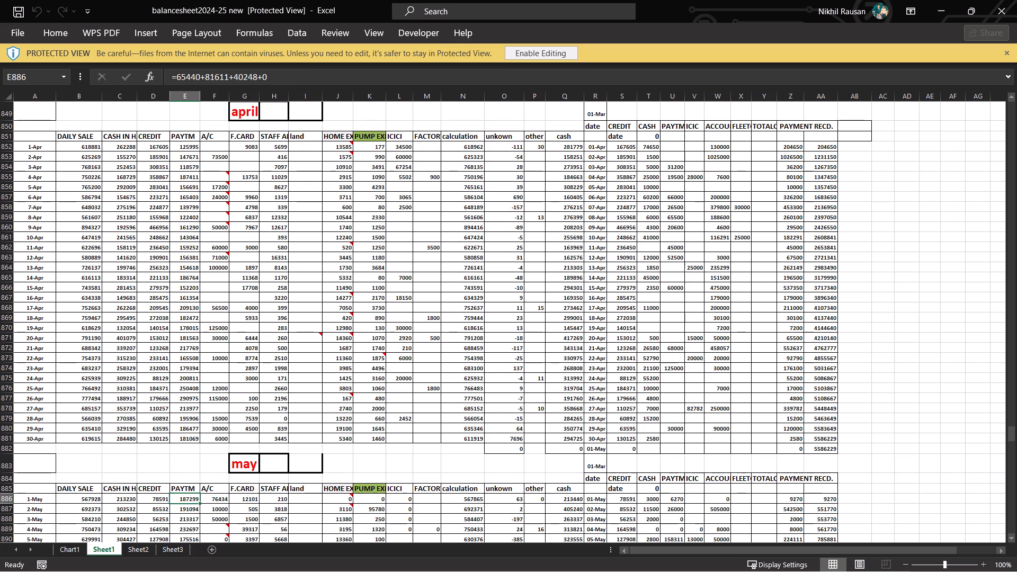
click(188, 497)
click(188, 497)
click(191, 436)
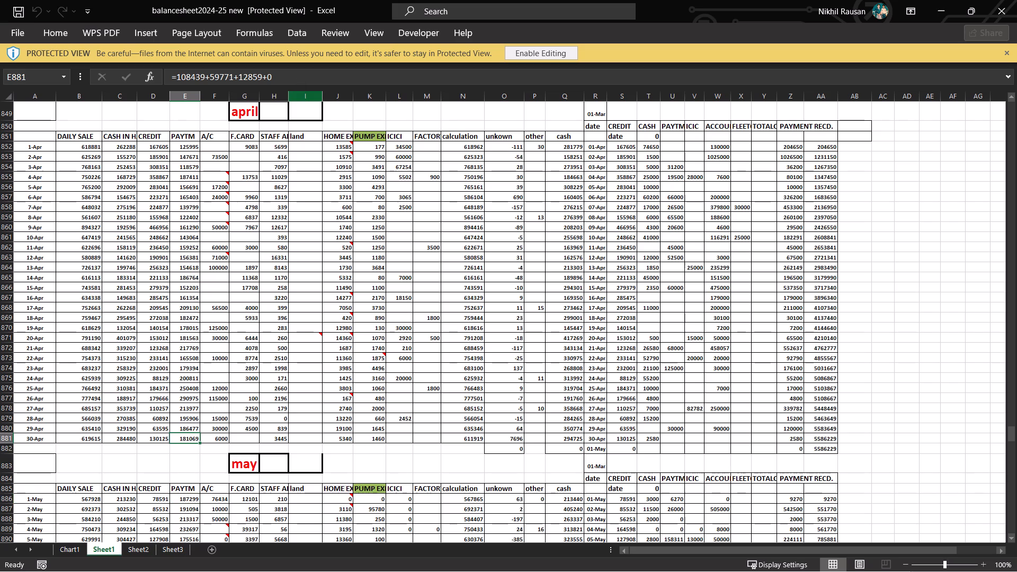
click(295, 75)
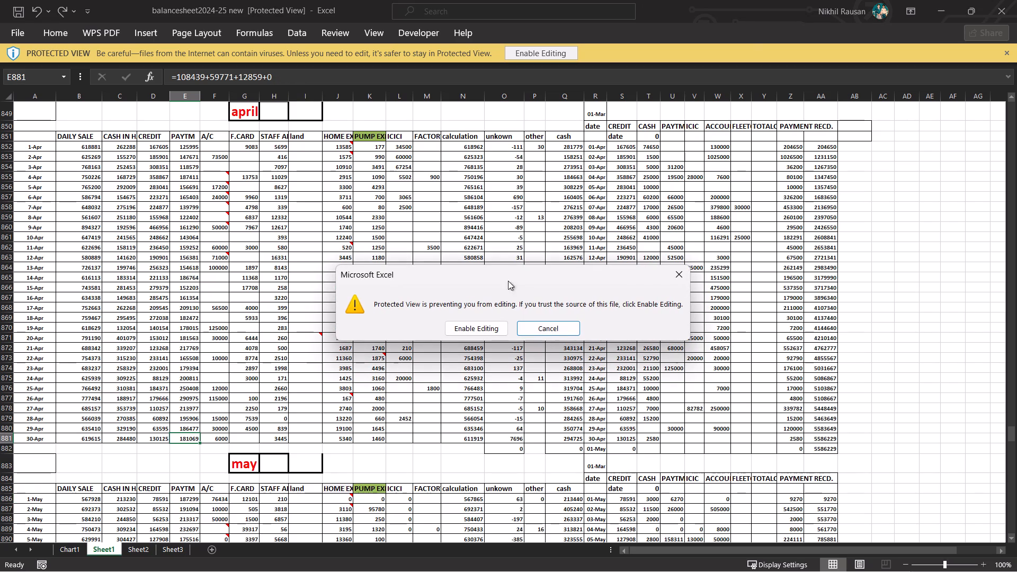
click(681, 275)
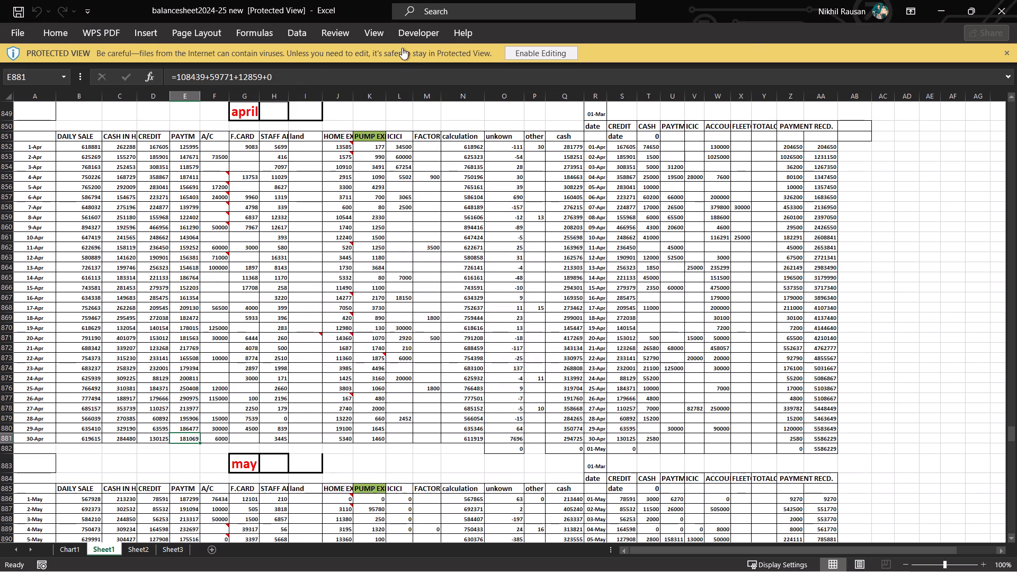
click(282, 77)
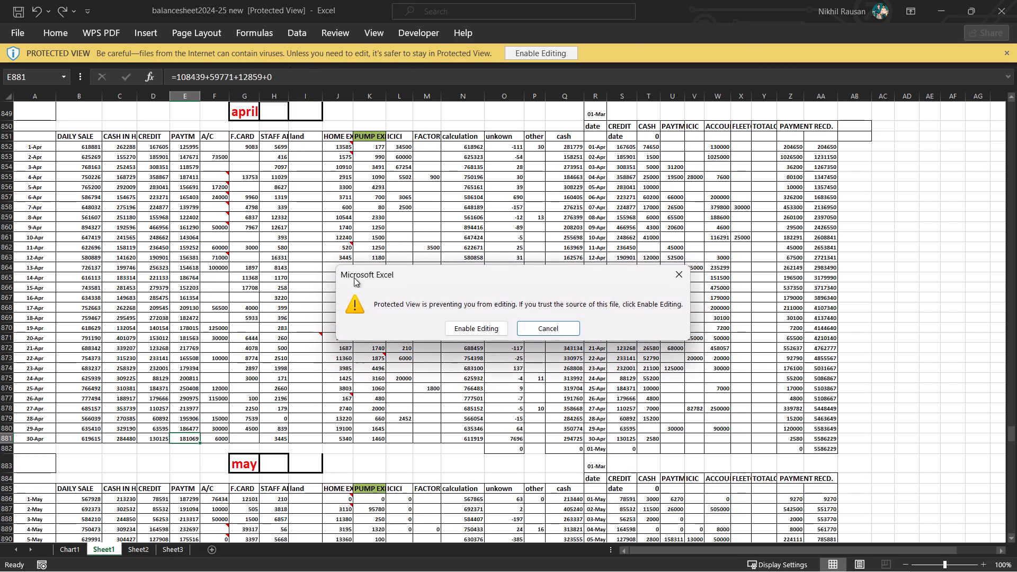
click(465, 324)
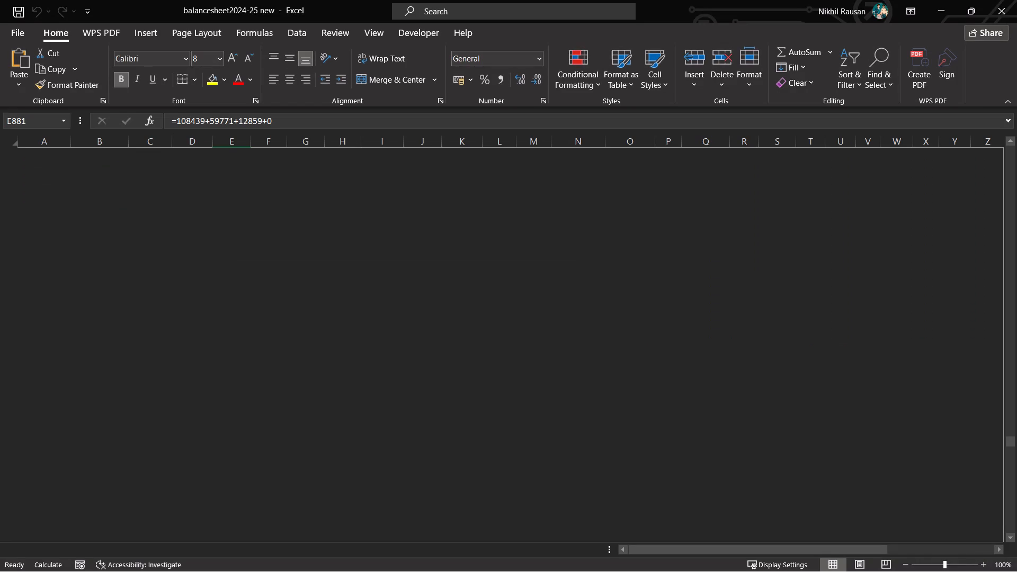
Replace the final 0 in the 30-Apr PAYTM formula with 6000.
scroll(318, 274, down, 4)
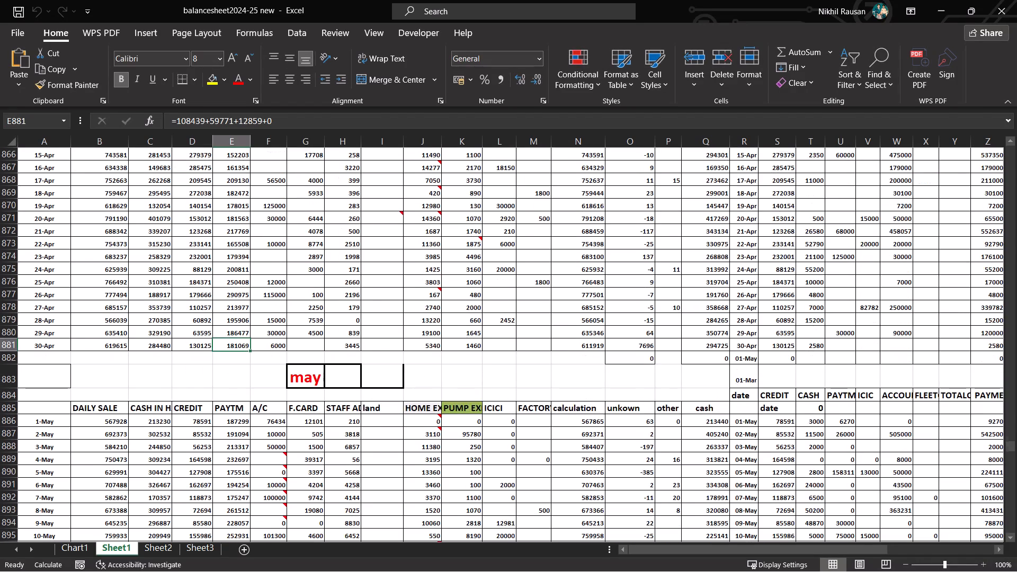
scroll(318, 274, down, 1)
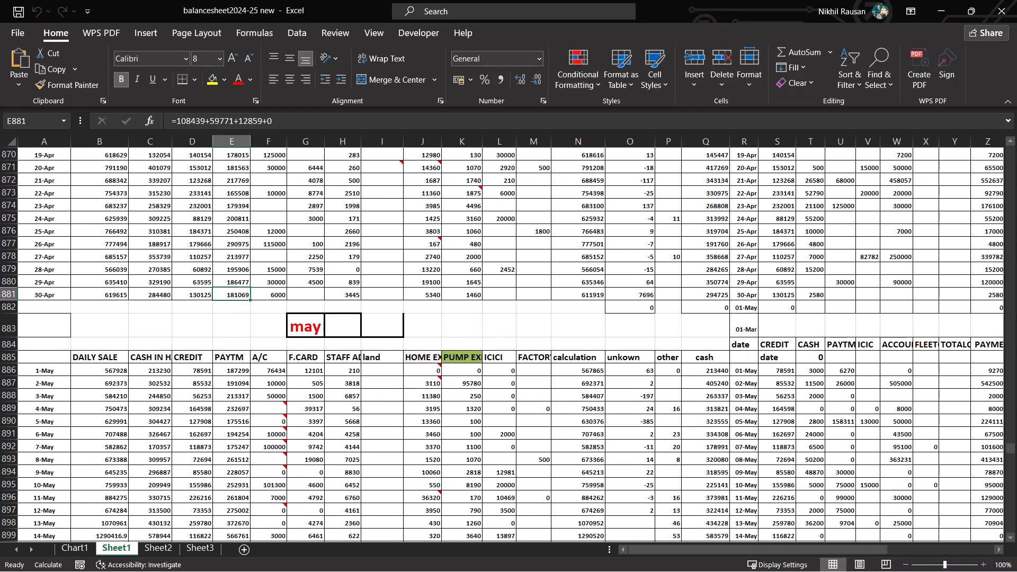
click(291, 118)
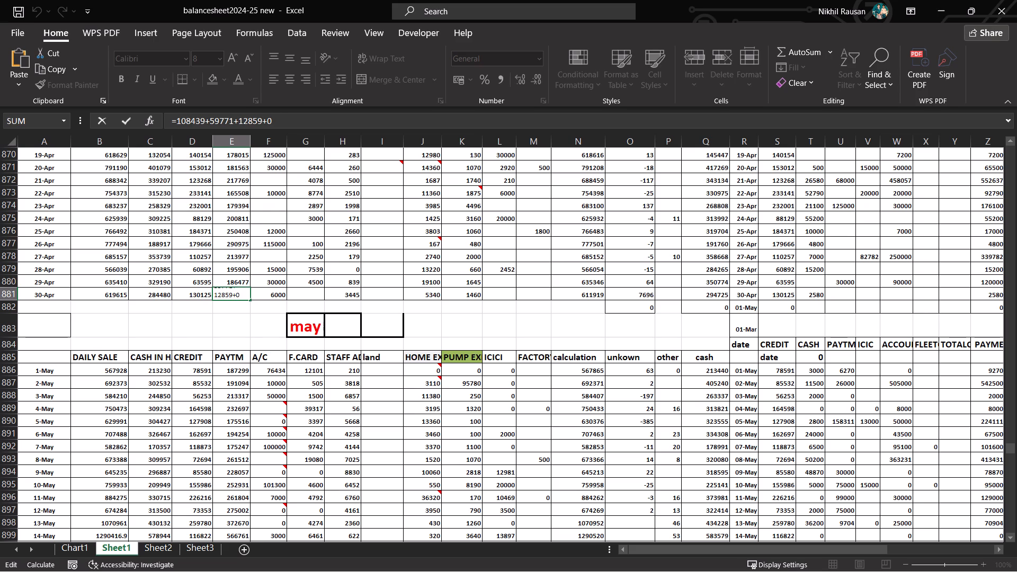
scroll(298, 150, up, 5)
scroll(298, 150, down, 2)
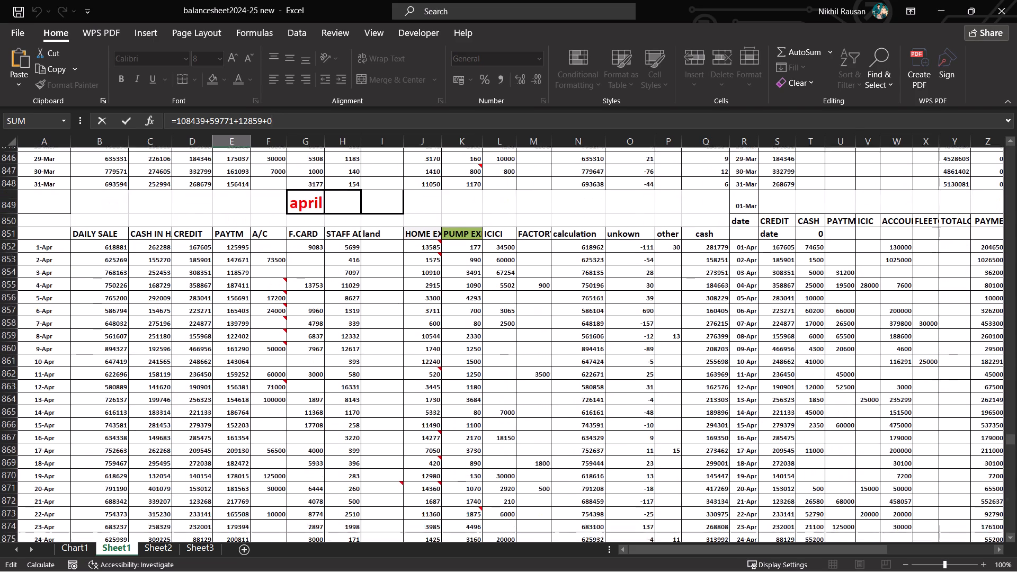
scroll(298, 150, down, 3)
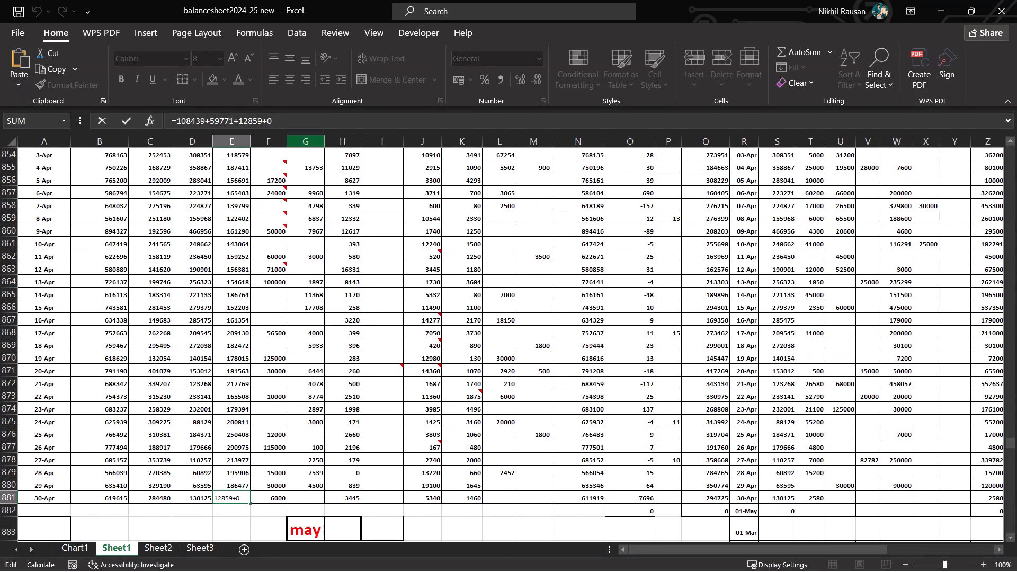
key(BackSpace)
text(6000)
key(Return)
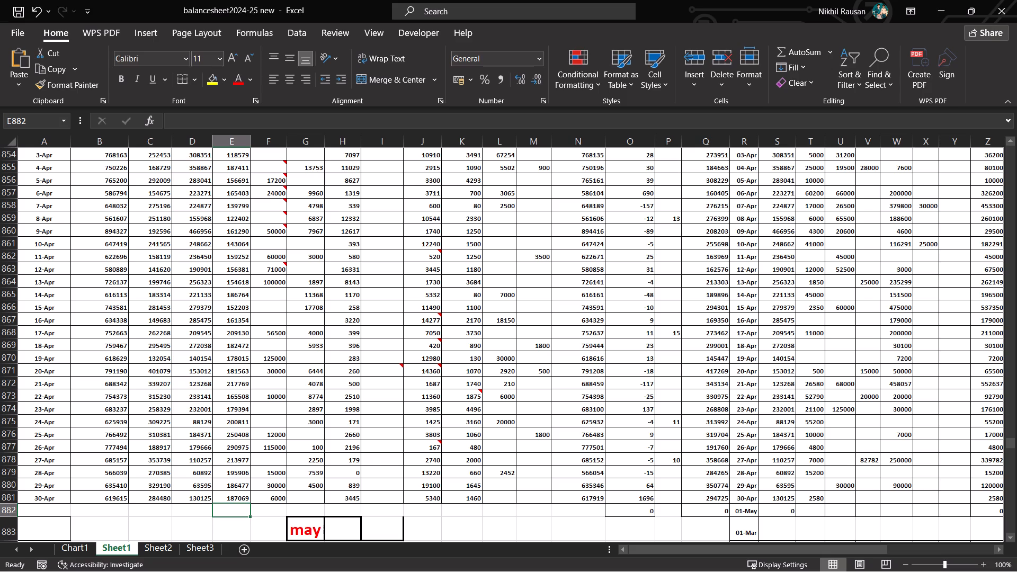
Compare the 30-Apr CREDIT figure's formula in Excel with the 30-Apr-26 sales vouchers listed in TallyPrime.
key(alt+Tab)
key(alt+Tab)
click(197, 499)
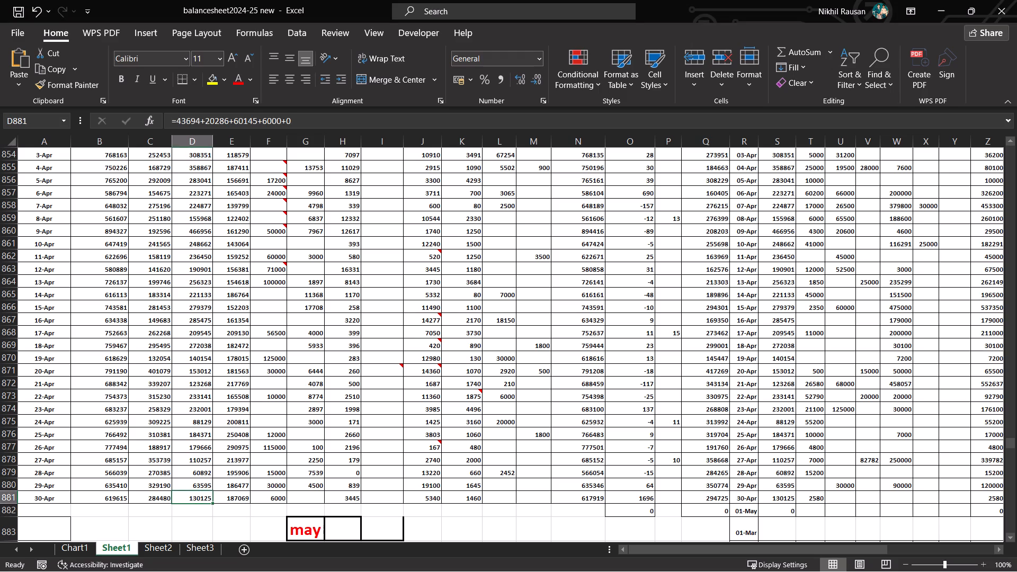
key(alt+Tab)
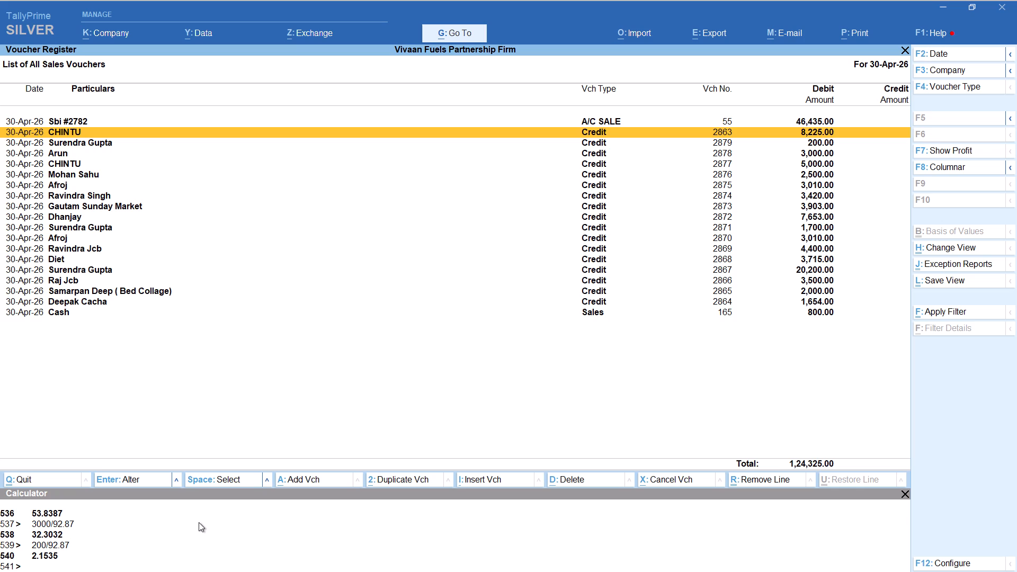
key(Down)
key(Down)
key(Down)
key(Down)
key(Down)
key(Down)
key(Down)
key(Down)
key(Down)
key(Down)
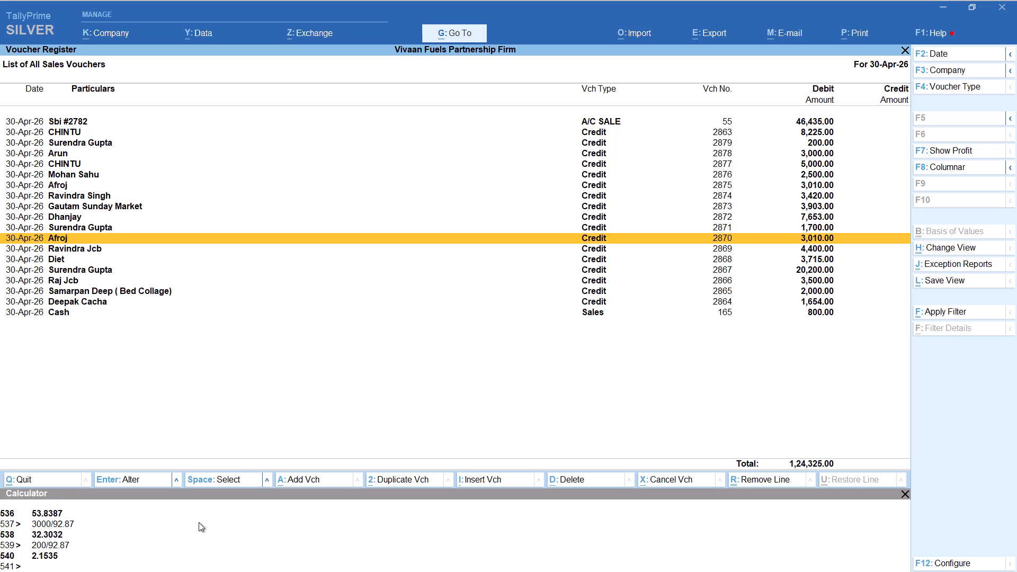
key(alt+Tab)
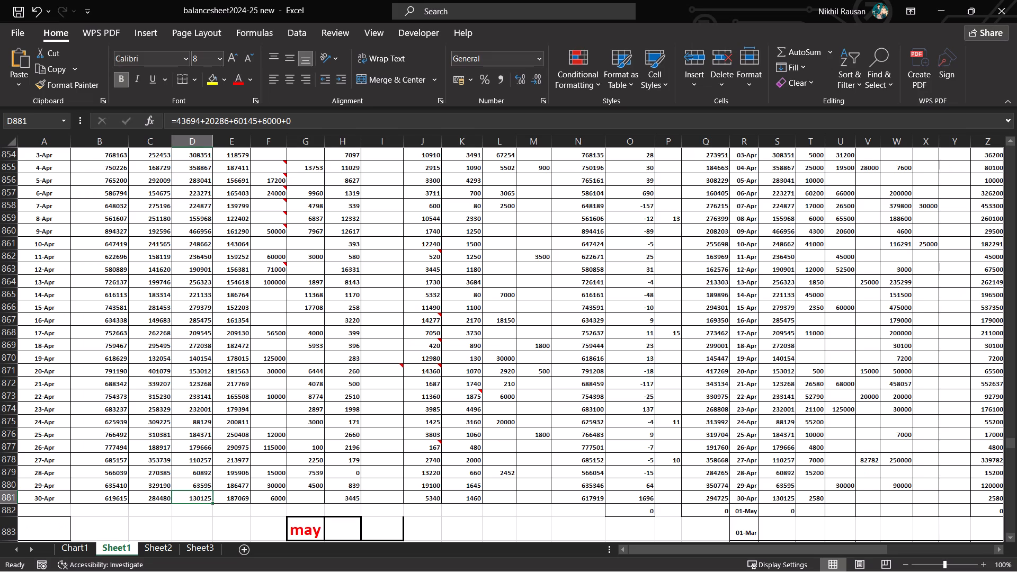
key(alt+Tab)
Add another 30-Apr-26 credit voucher and search the party ledgers for Sunil by first name and surname.
key(alt+a)
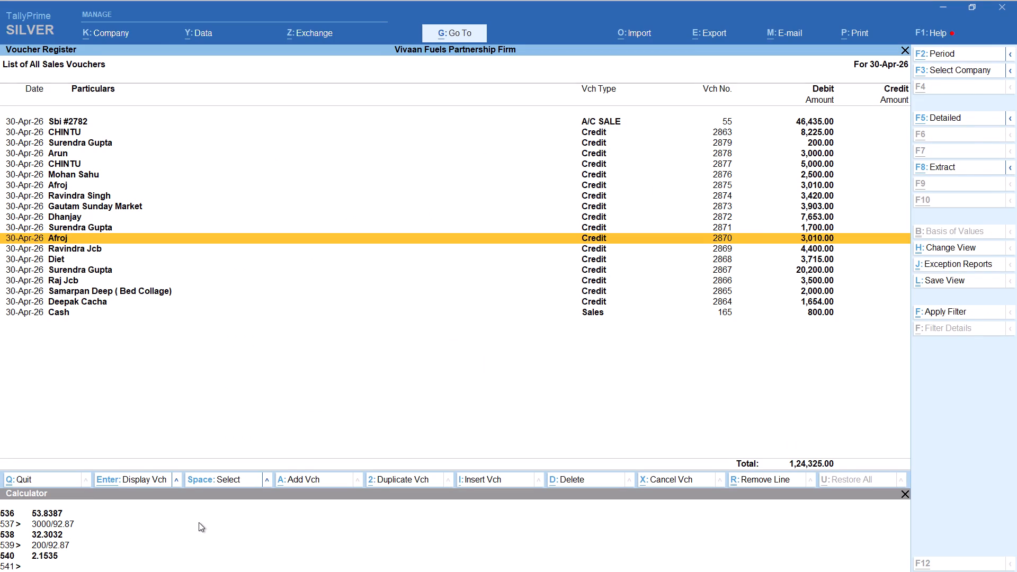
key(s)
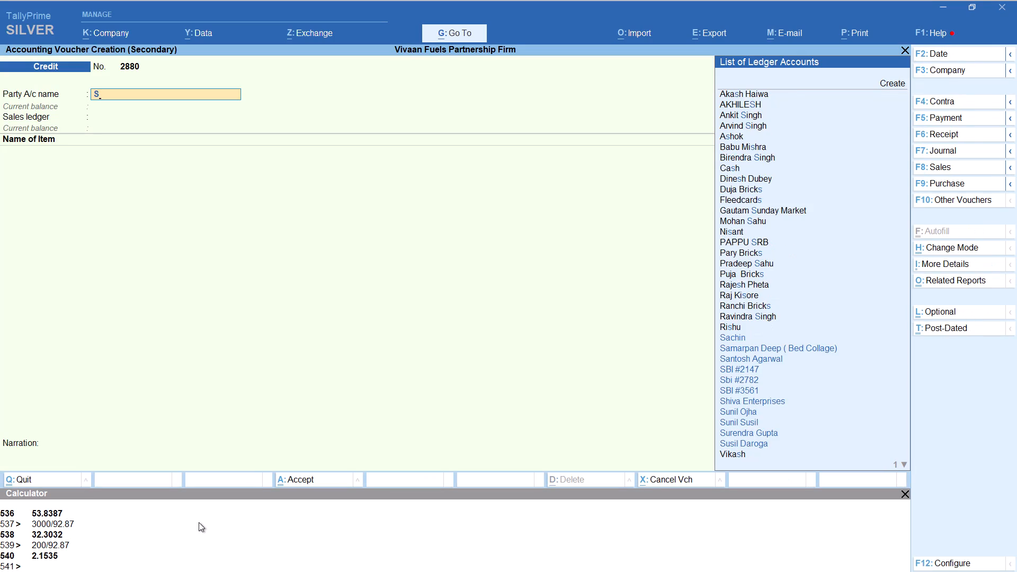
text(unil)
key(Down)
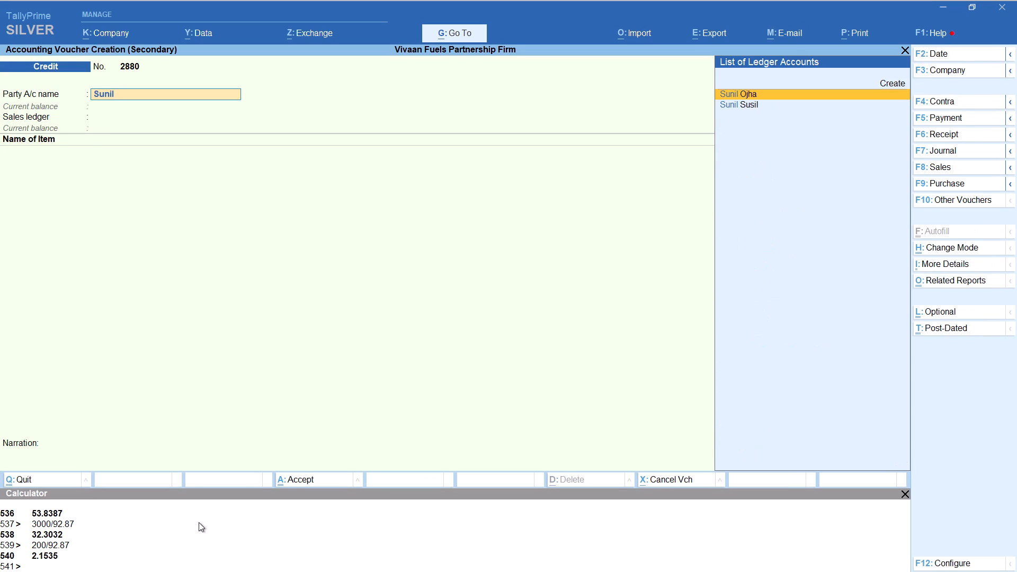
key(BackSpace)
key(BackSpace)
key(BackSpace)
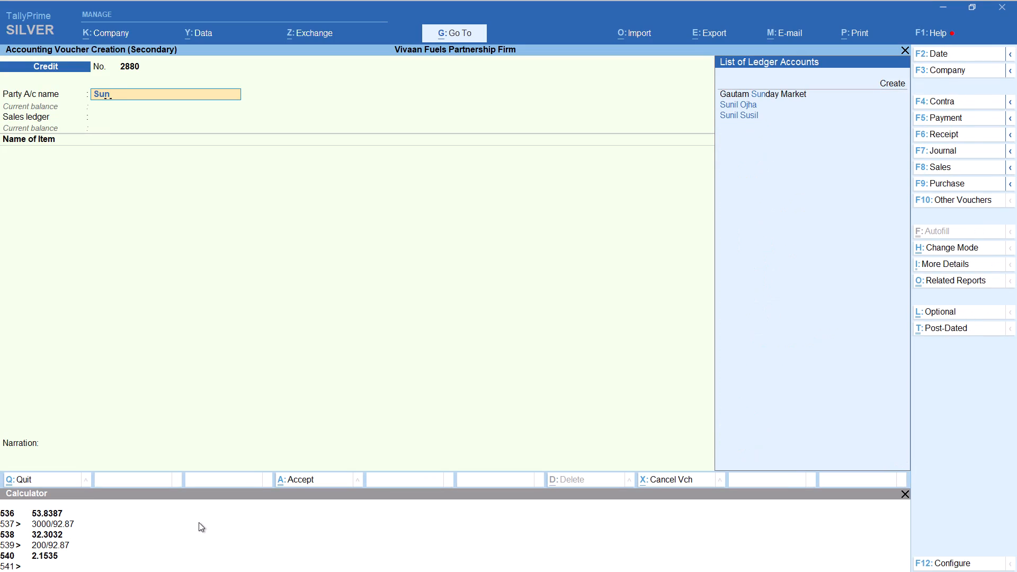
key(BackSpace)
key(BackSpace)
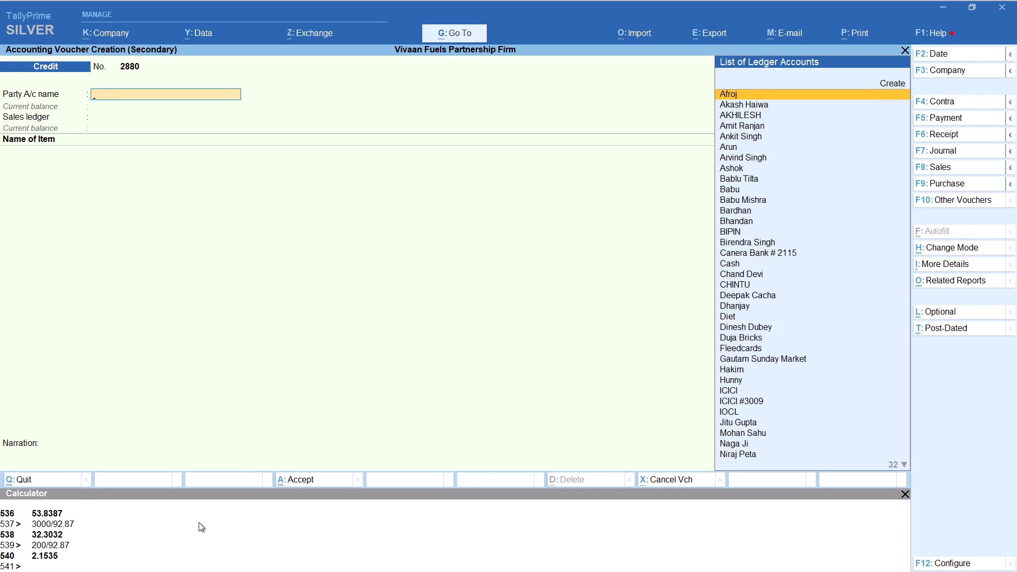
key(s)
key(BackSpace)
text(ar)
key(v)
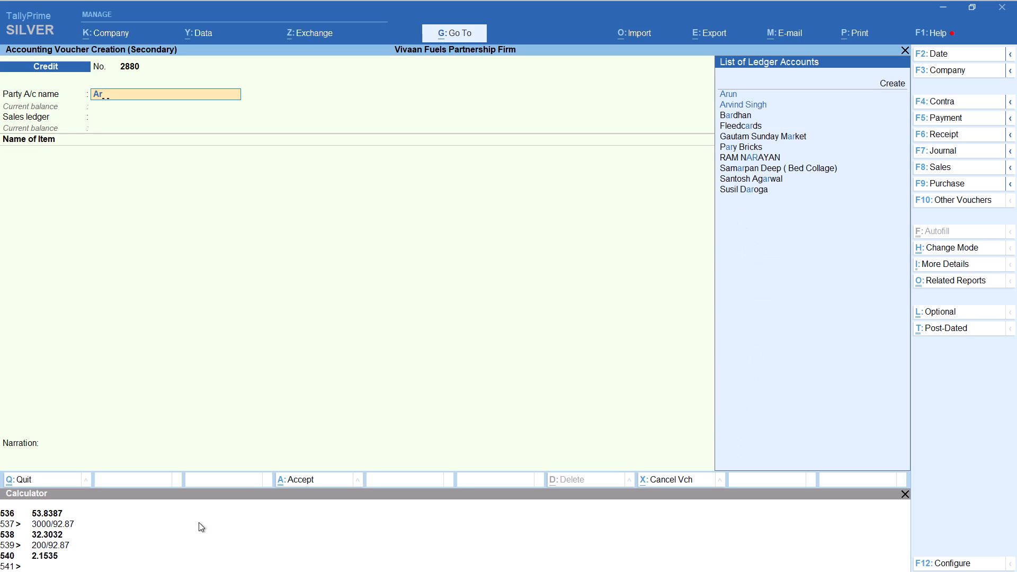
key(BackSpace)
key(b)
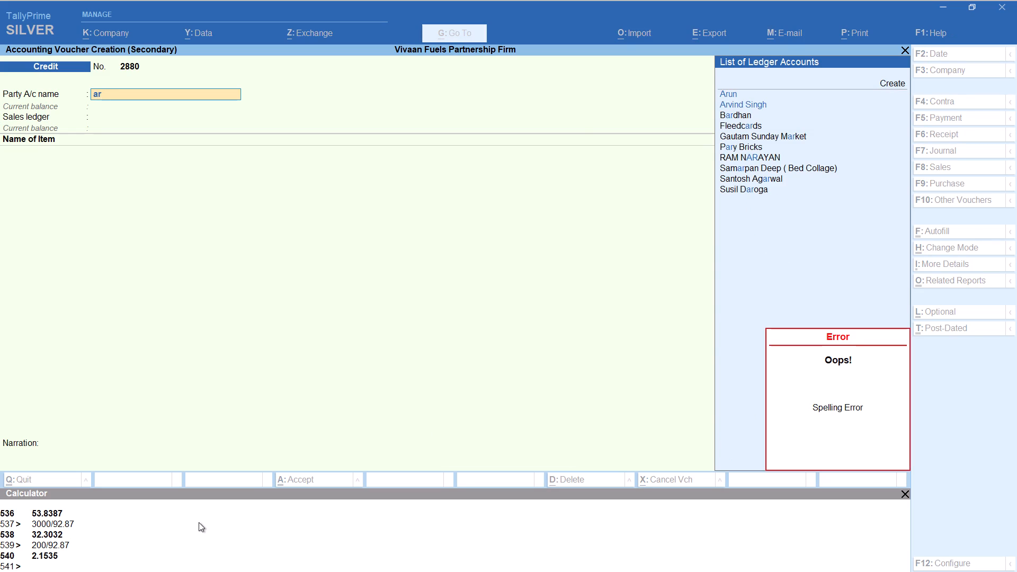
key(BackSpace)
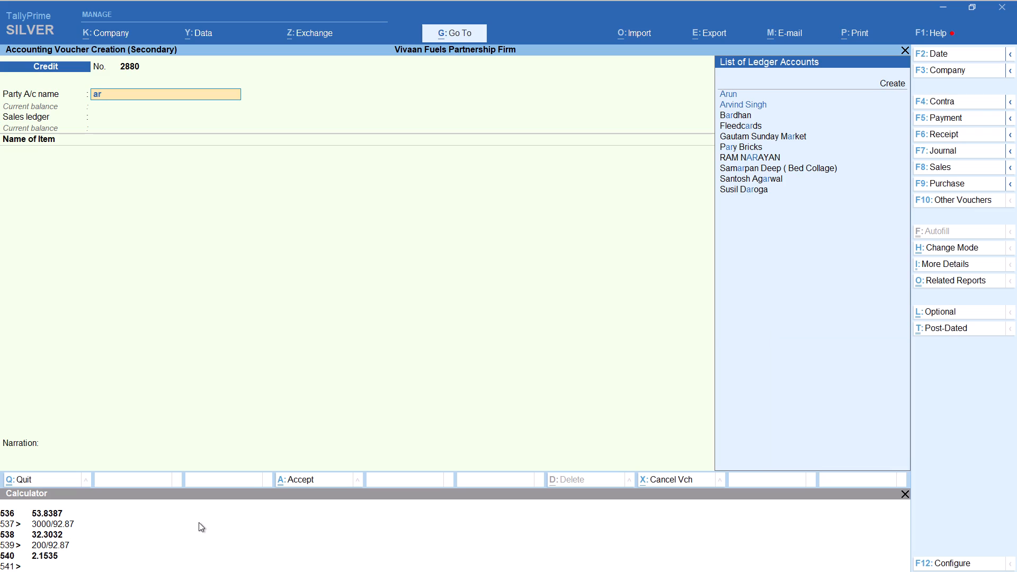
key(BackSpace)
key(BackSpace)
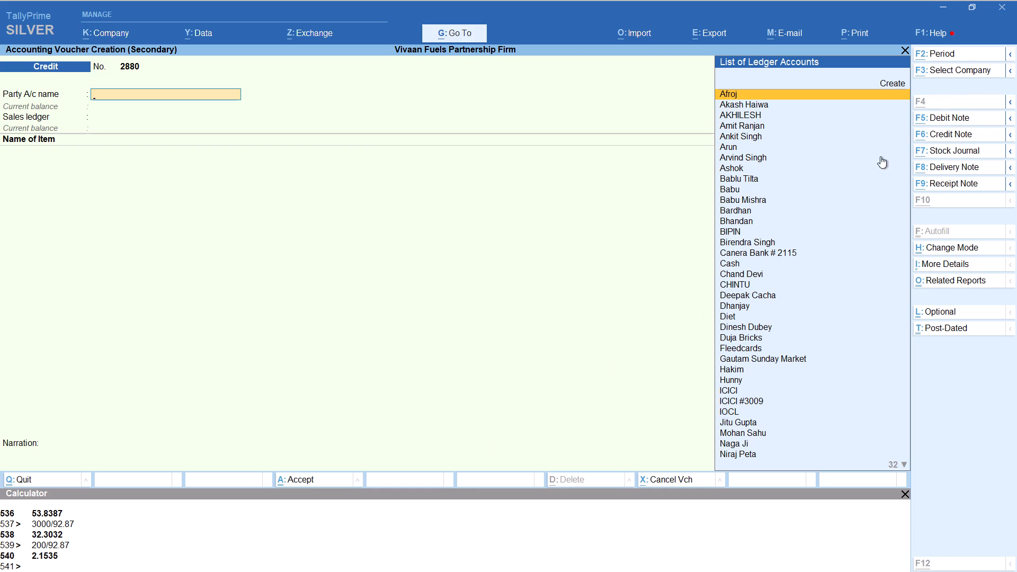
Create a ledger for the new party Sunil under Sundry Debtors, keeping Jharkhand, India and Regular registration.
alt+double_click(895, 82)
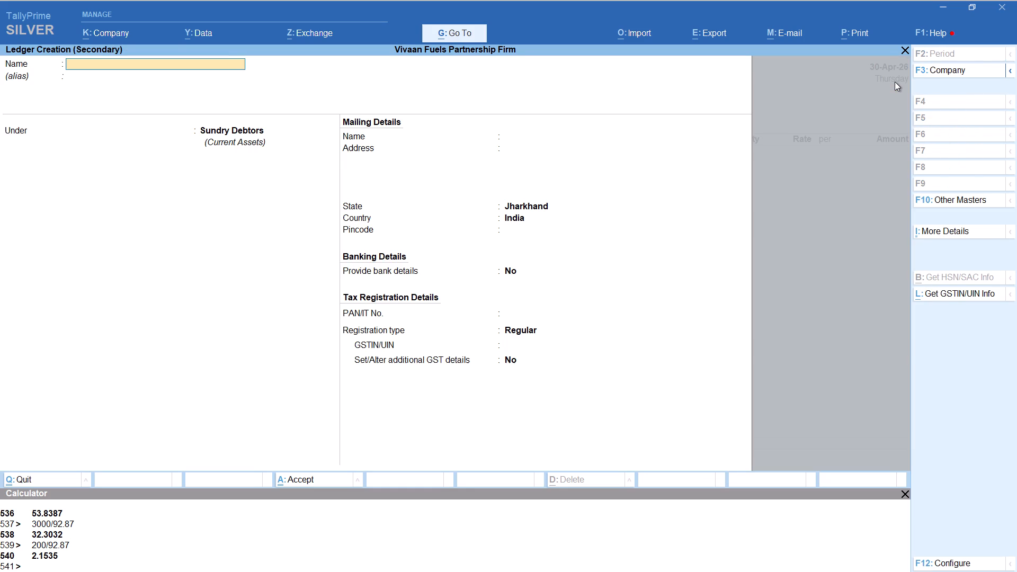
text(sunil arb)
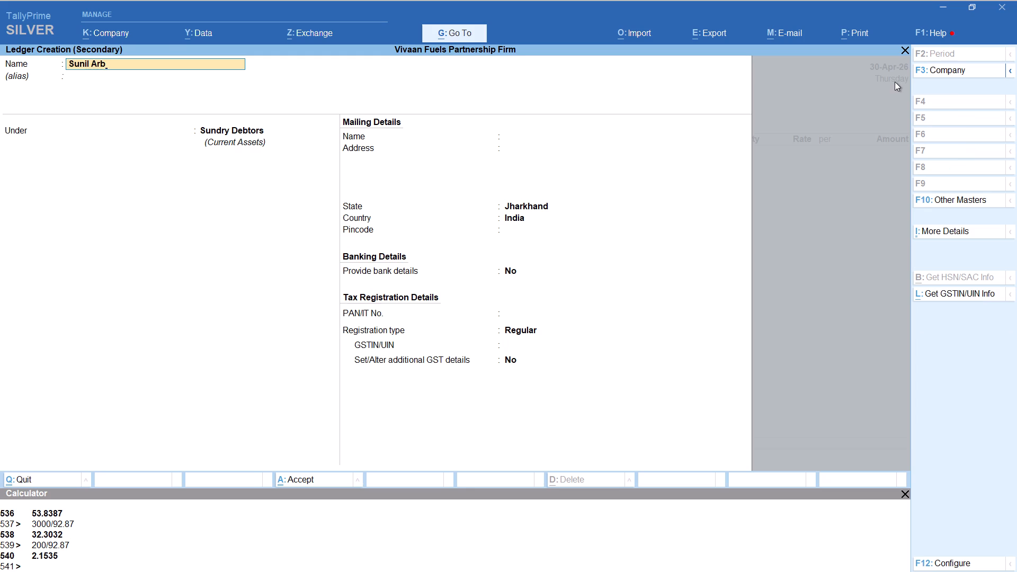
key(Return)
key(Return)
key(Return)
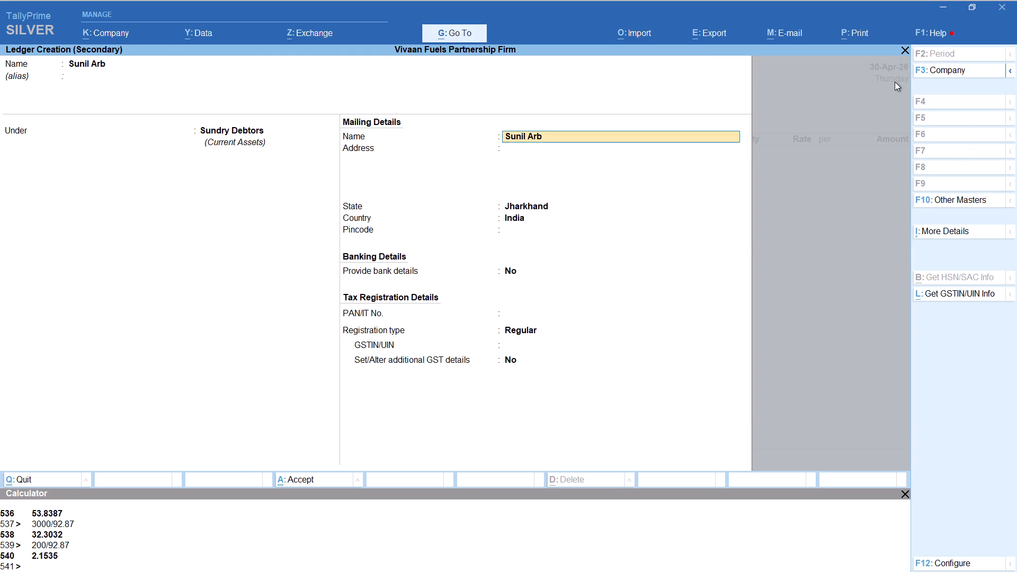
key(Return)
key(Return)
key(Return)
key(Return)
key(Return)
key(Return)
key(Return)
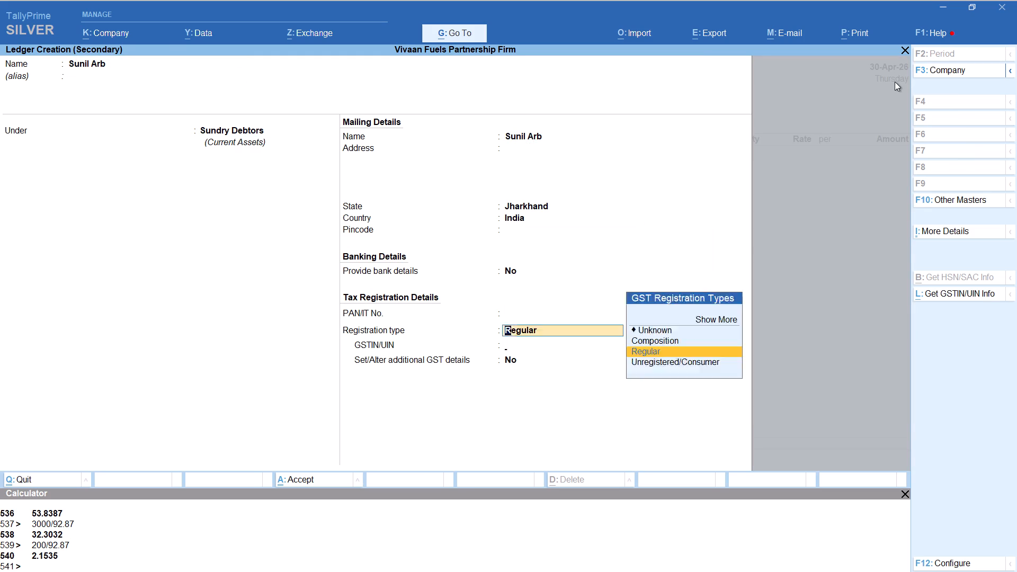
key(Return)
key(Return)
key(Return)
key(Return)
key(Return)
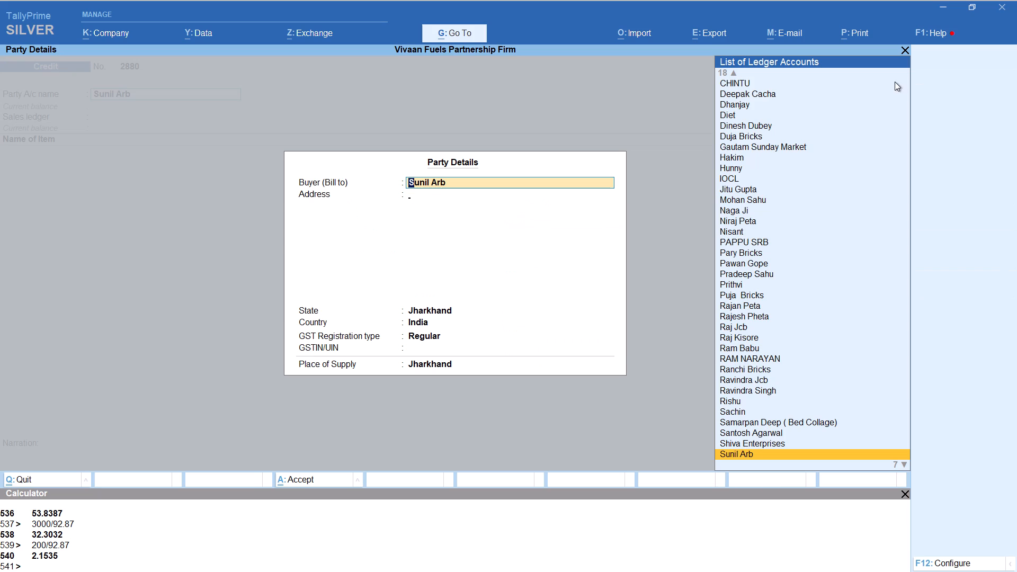
Accept the default party details for Sunil's credit voucher.
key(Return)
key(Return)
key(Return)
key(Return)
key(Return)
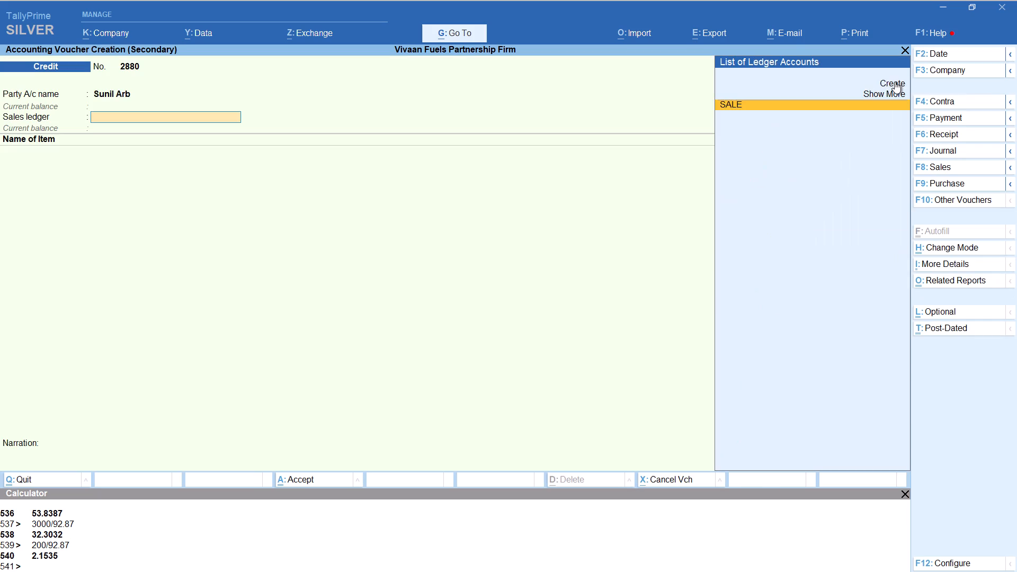
Set Sunil's credit voucher to the SALE ledger and add item HSD with its tracking number Not Applicable.
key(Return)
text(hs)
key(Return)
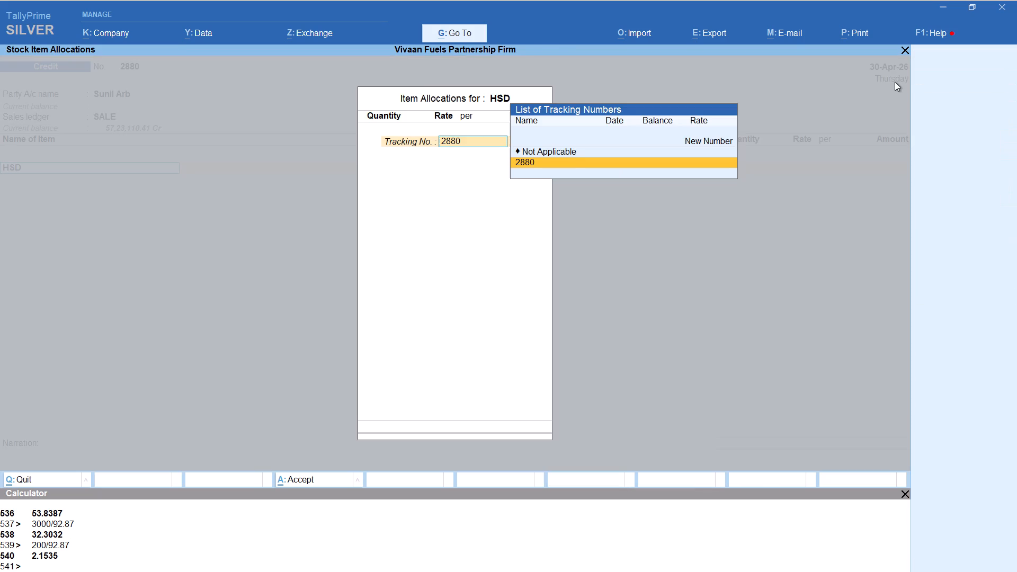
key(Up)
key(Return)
Calculate 6000/92.87 in the calculator and enter the HSD quantity as 64.61 litres at the rate of 92.87.
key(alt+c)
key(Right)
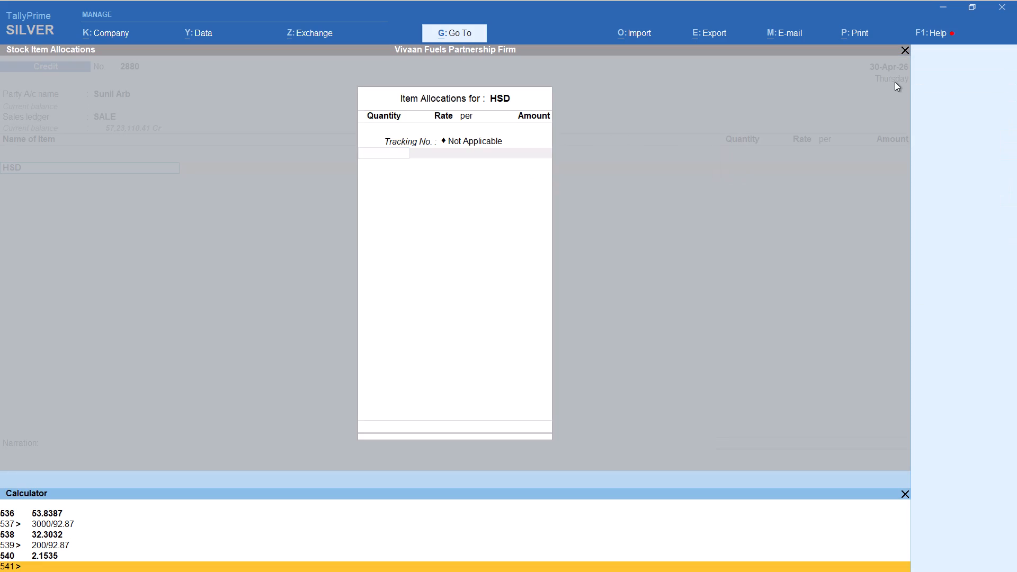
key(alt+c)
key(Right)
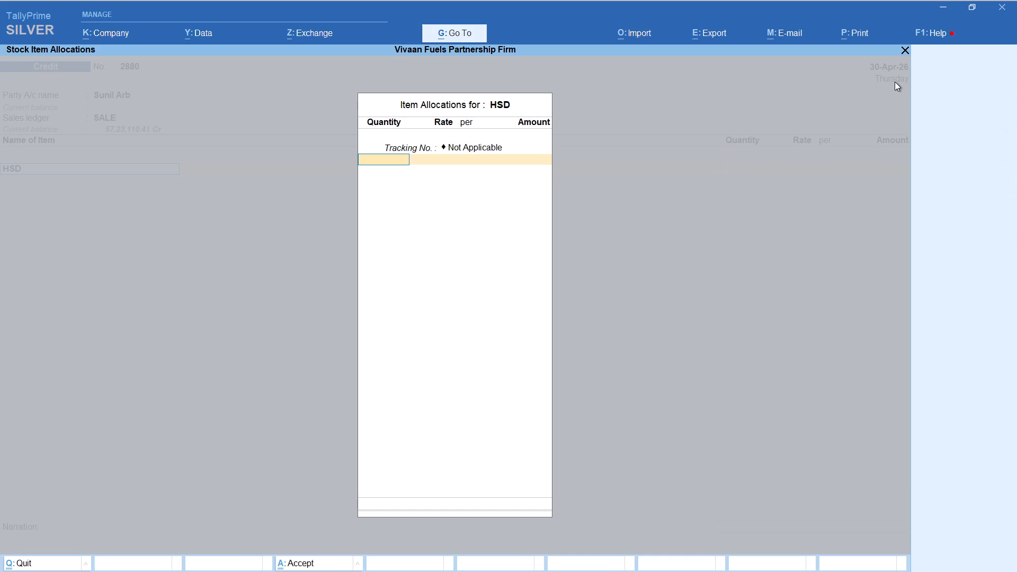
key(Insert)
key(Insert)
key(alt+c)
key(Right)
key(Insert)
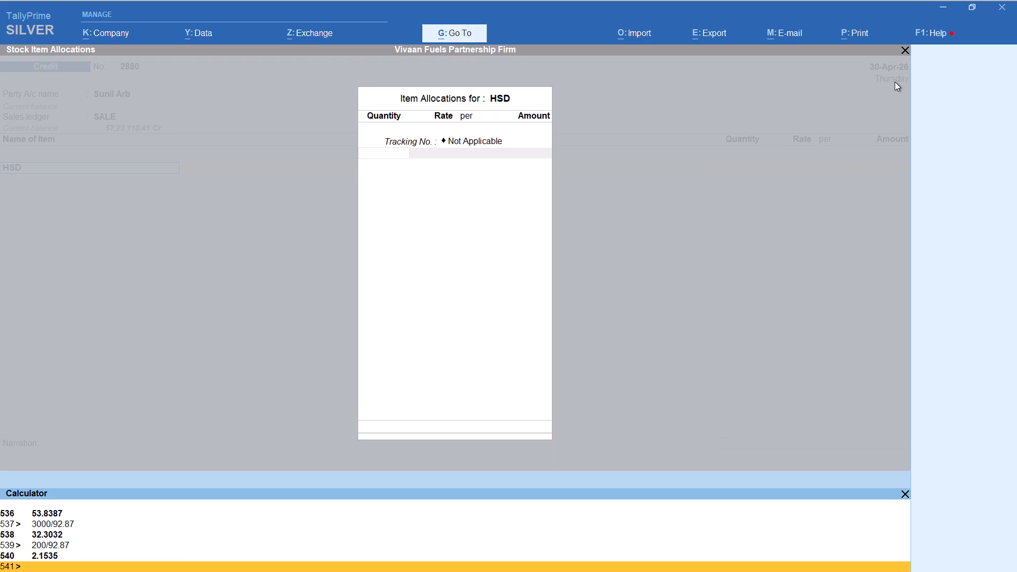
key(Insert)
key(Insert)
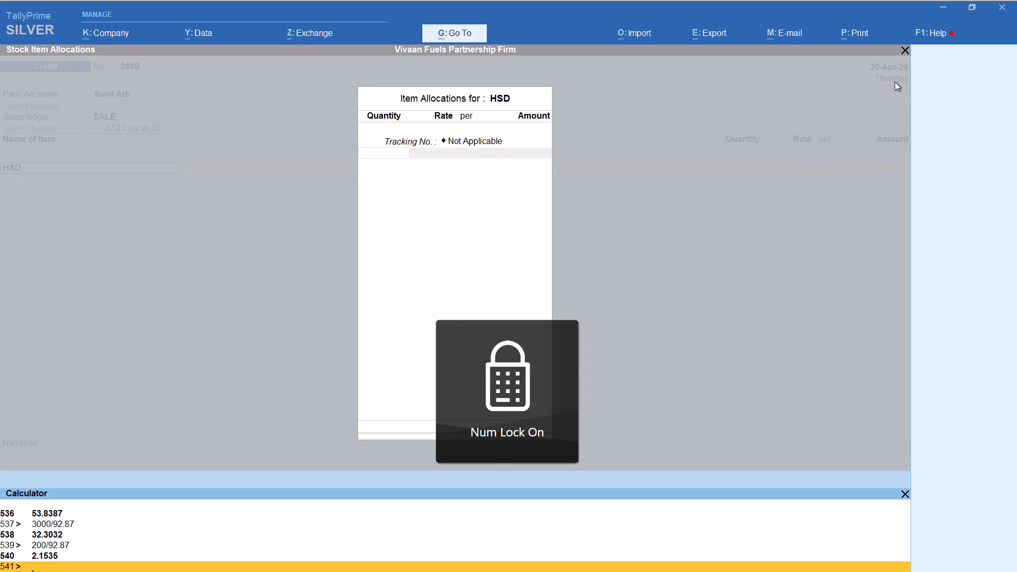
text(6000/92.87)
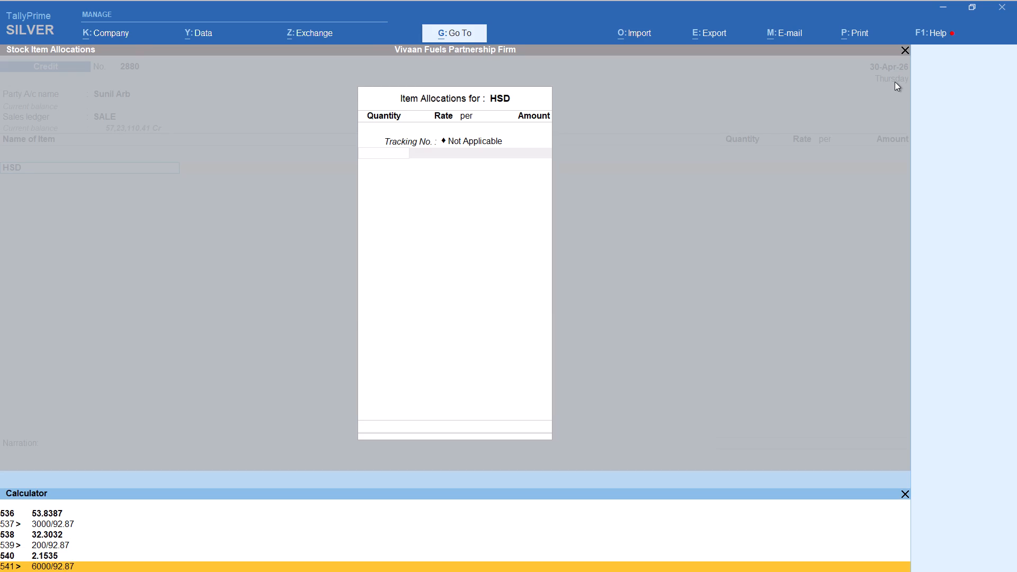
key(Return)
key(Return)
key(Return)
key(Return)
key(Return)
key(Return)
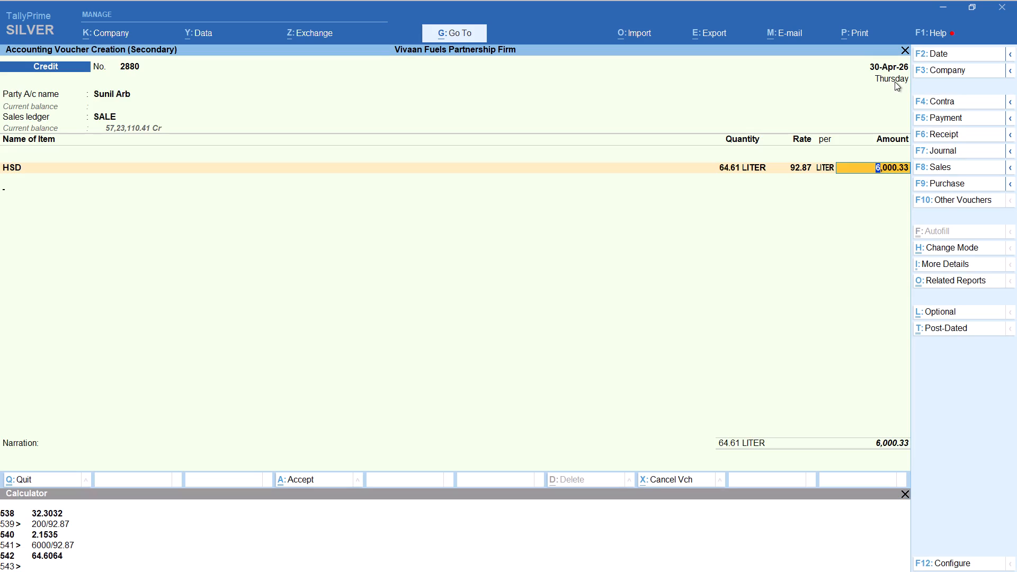
Add a Round Off line of (-)0.33 to the HSD sale and save the credit voucher.
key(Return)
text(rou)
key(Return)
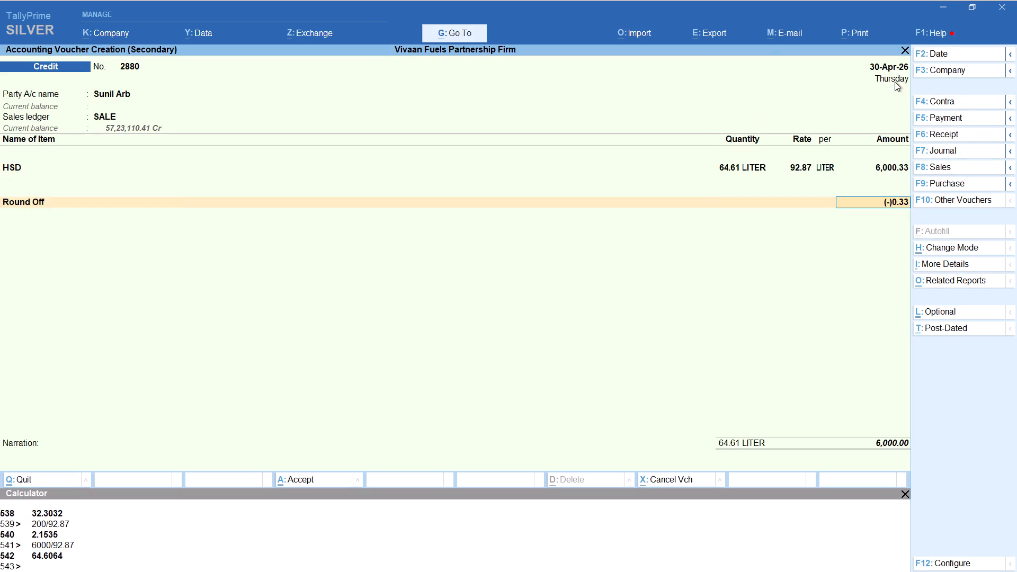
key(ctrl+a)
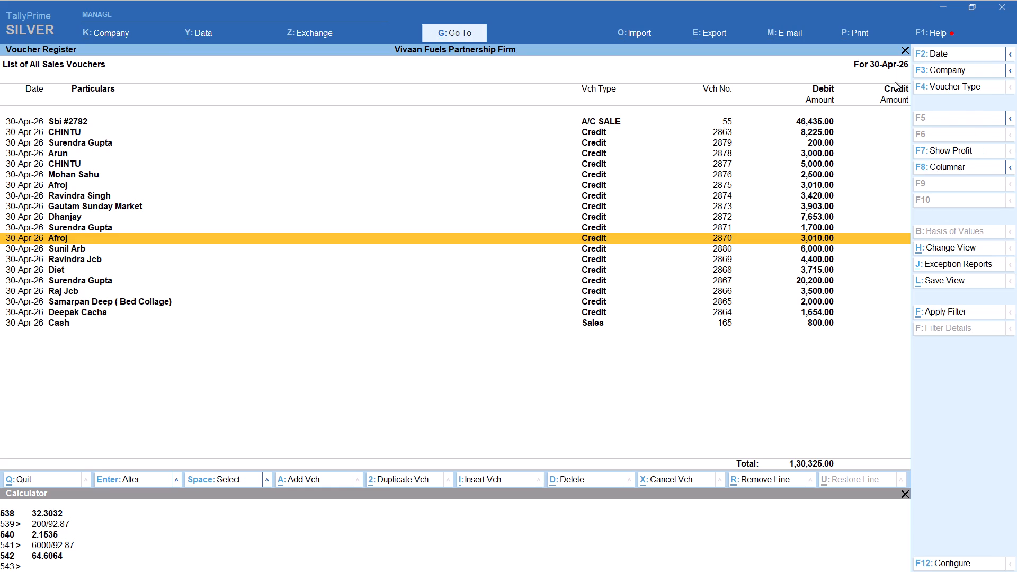
Start a new Receipt voucher dated 2-May-26 with the newly created Sunil ledger as the credited party.
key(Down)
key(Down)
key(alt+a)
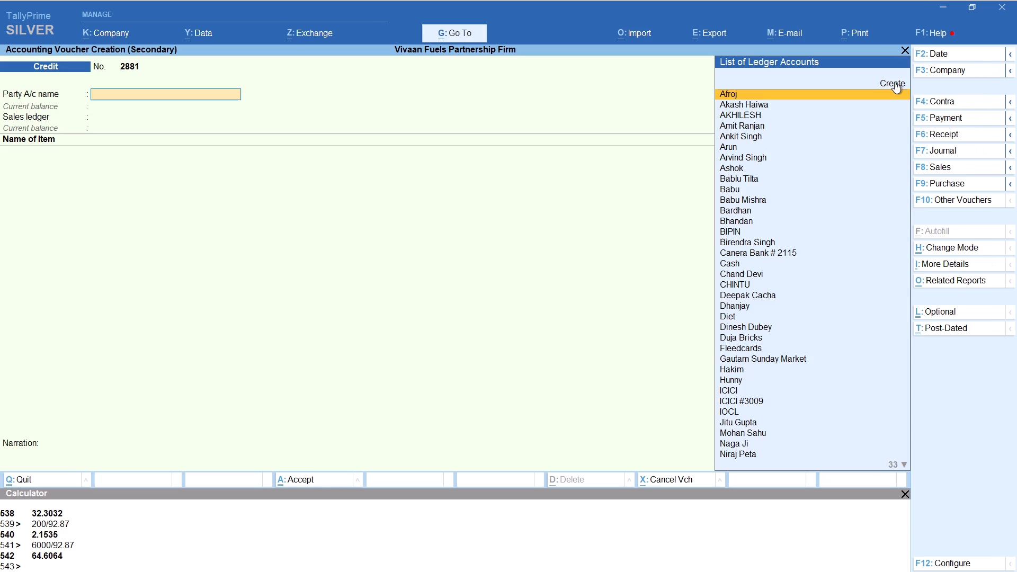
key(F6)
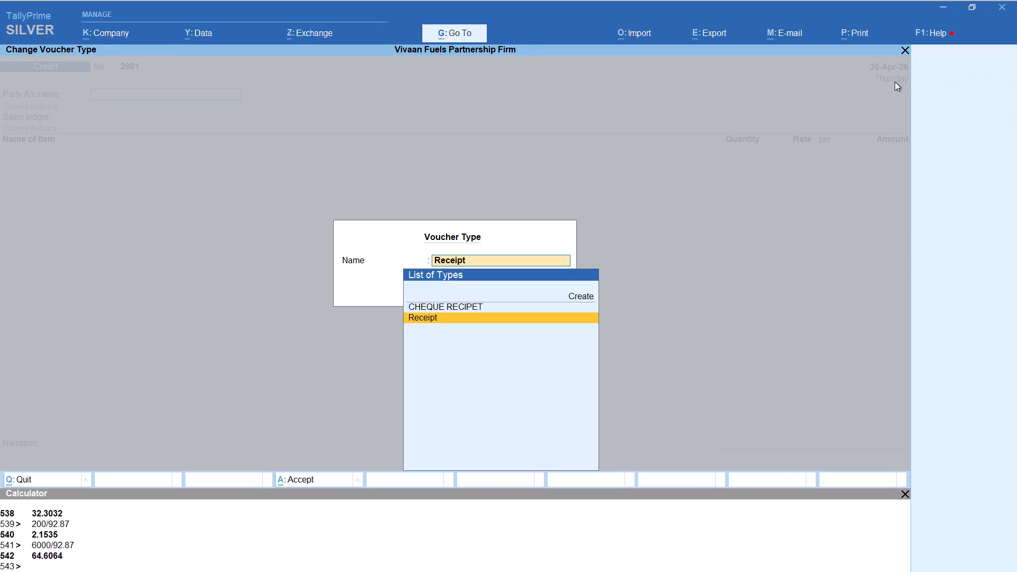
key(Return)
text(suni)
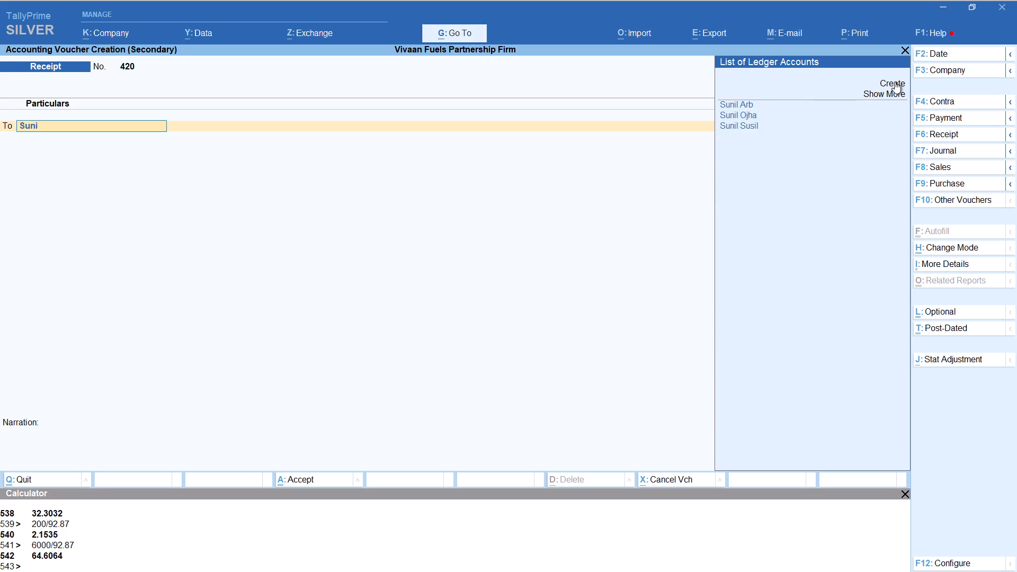
key(Down)
key(Down)
key(Up)
key(Return)
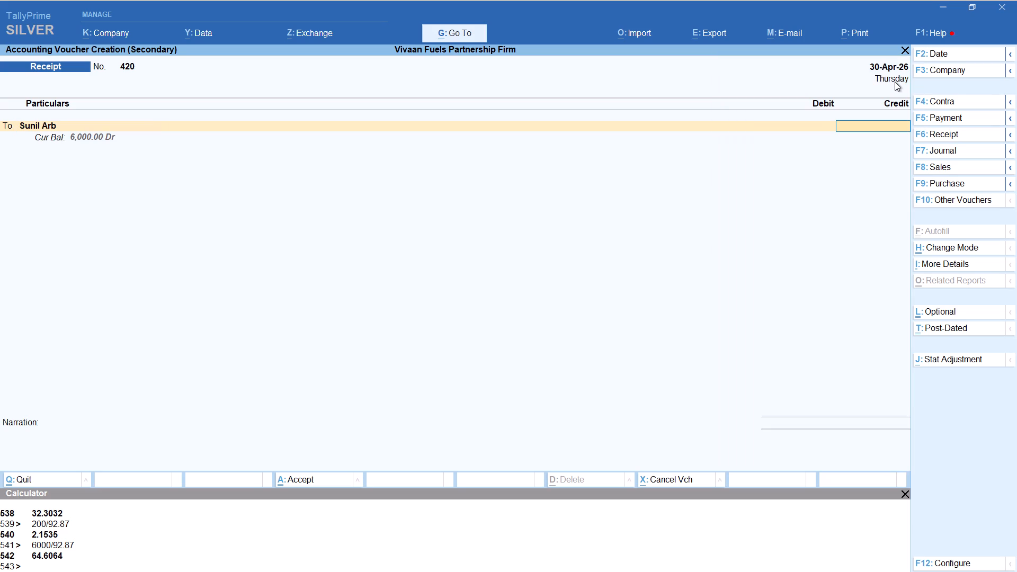
key(F2)
text(2/5)
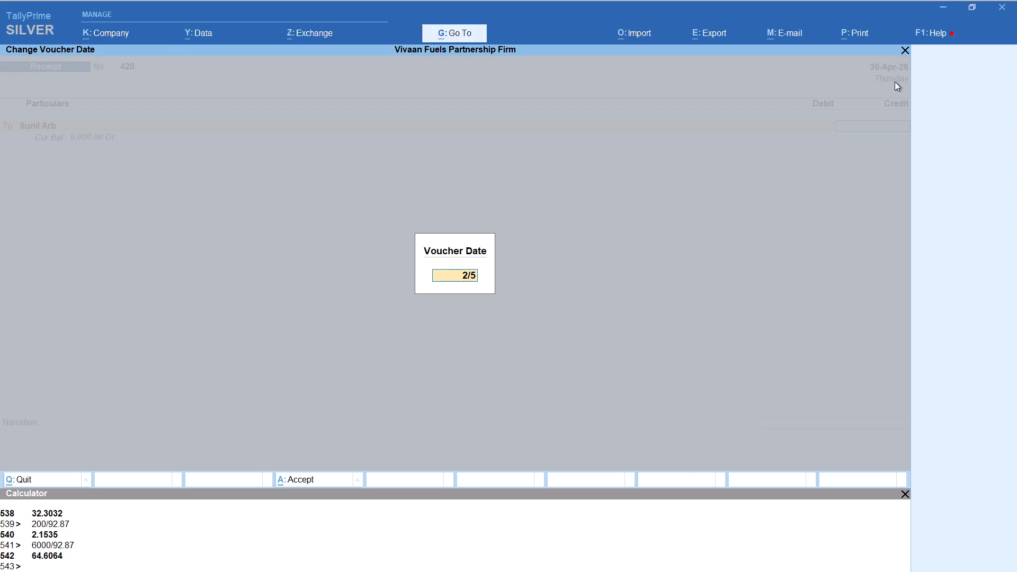
key(Return)
Credit Sunil with 6,000, debit the same amount to PAYTM, and save the receipt.
key(2)
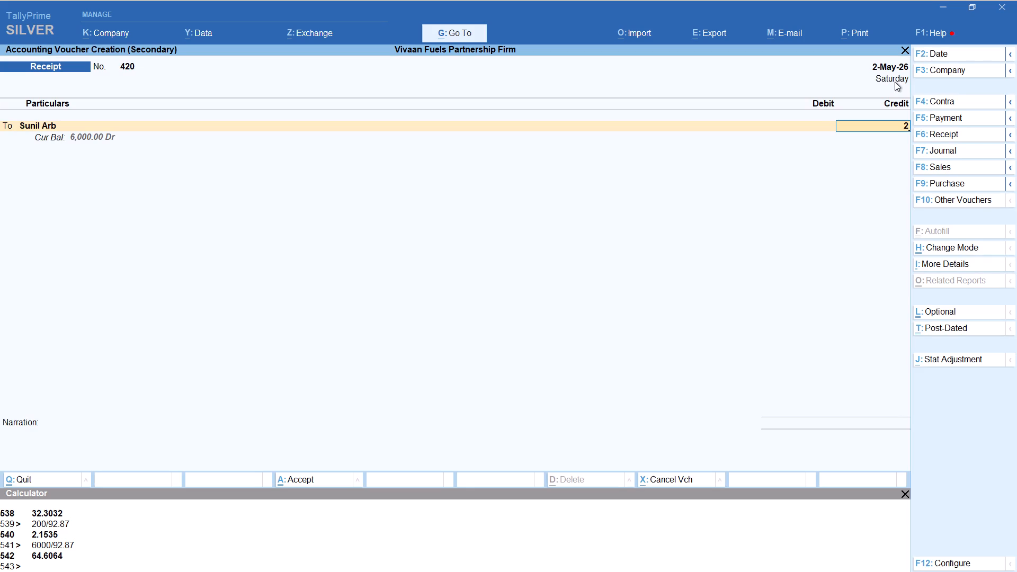
key(BackSpace)
text(6000)
key(Return)
key(Return)
text(pay)
key(Return)
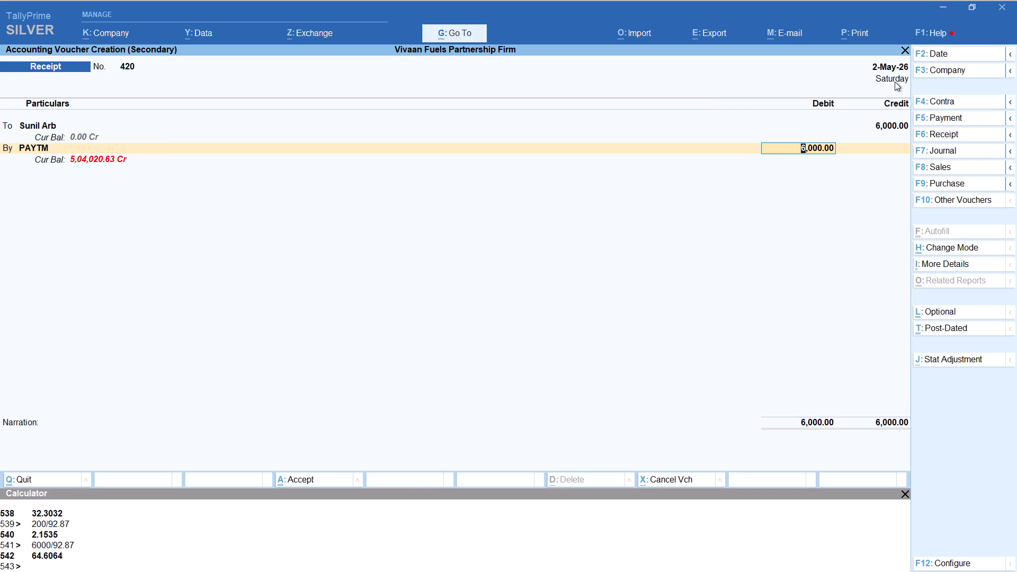
key(ctrl+a)
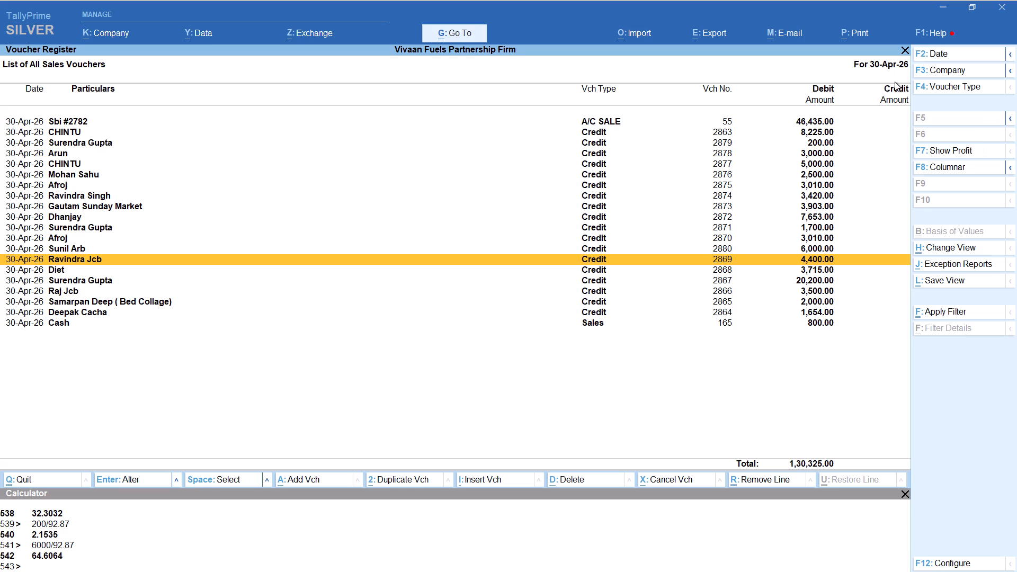
Review the 30-Apr-26 sales vouchers one by one, working from credit voucher 2864 up to voucher 2871.
key(Up)
key(Up)
key(Up)
key(Up)
key(Up)
key(Up)
key(Up)
key(Up)
key(Up)
key(Up)
key(Up)
key(Up)
key(Up)
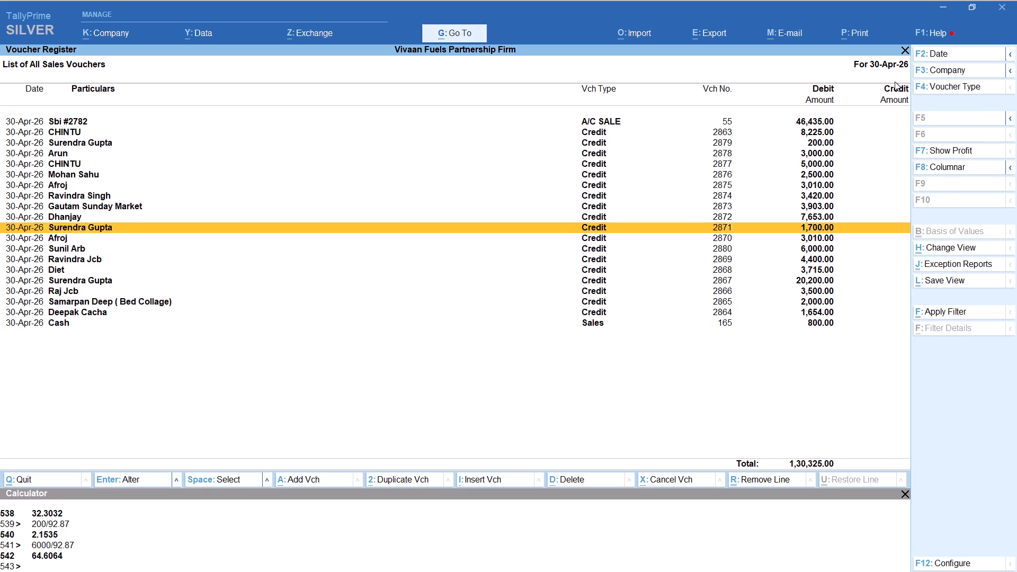
key(Down)
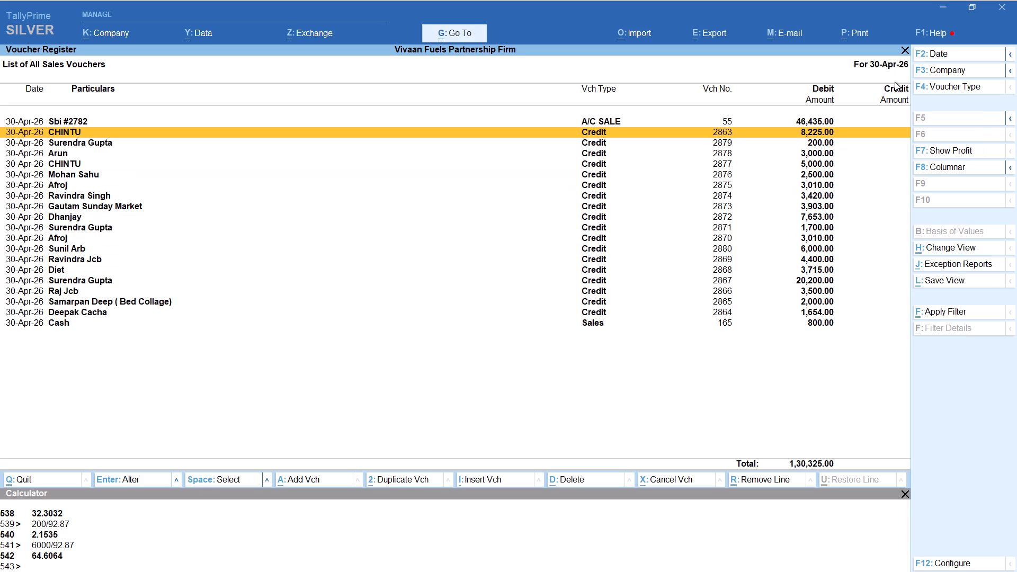
key(Down)
key(Down)
key(Down)
key(Down)
key(Down)
key(Down)
key(Down)
key(Down)
key(Down)
key(Down)
key(Down)
key(Down)
key(Down)
key(Down)
key(Down)
key(Down)
key(Down)
key(Down)
key(Up)
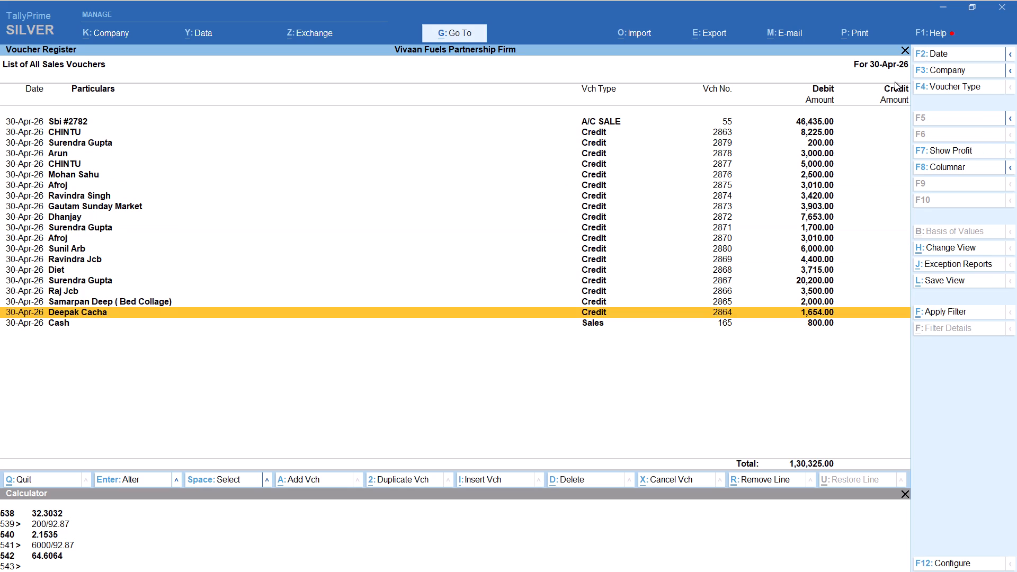
key(Up)
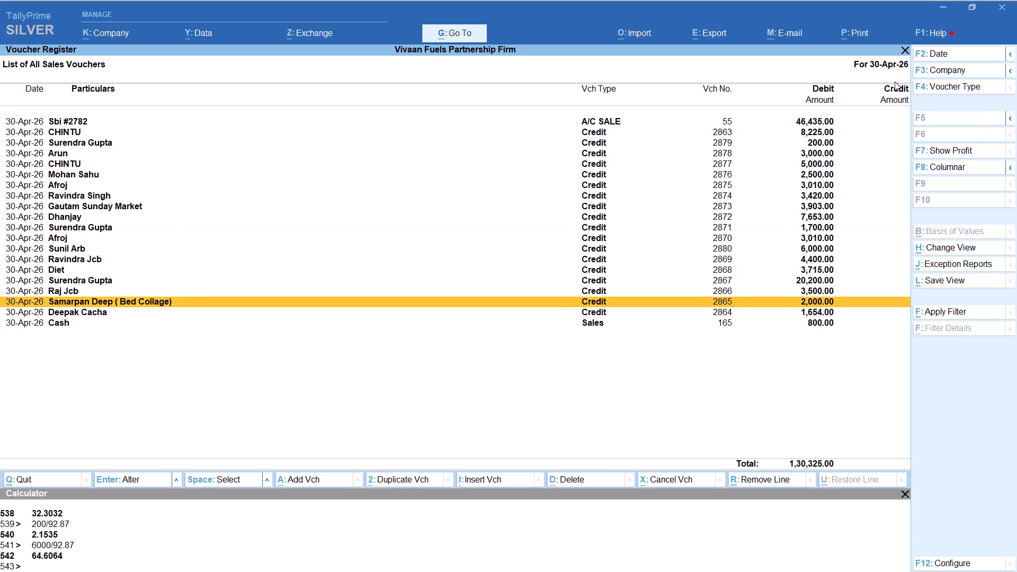
key(Up)
key(Up)
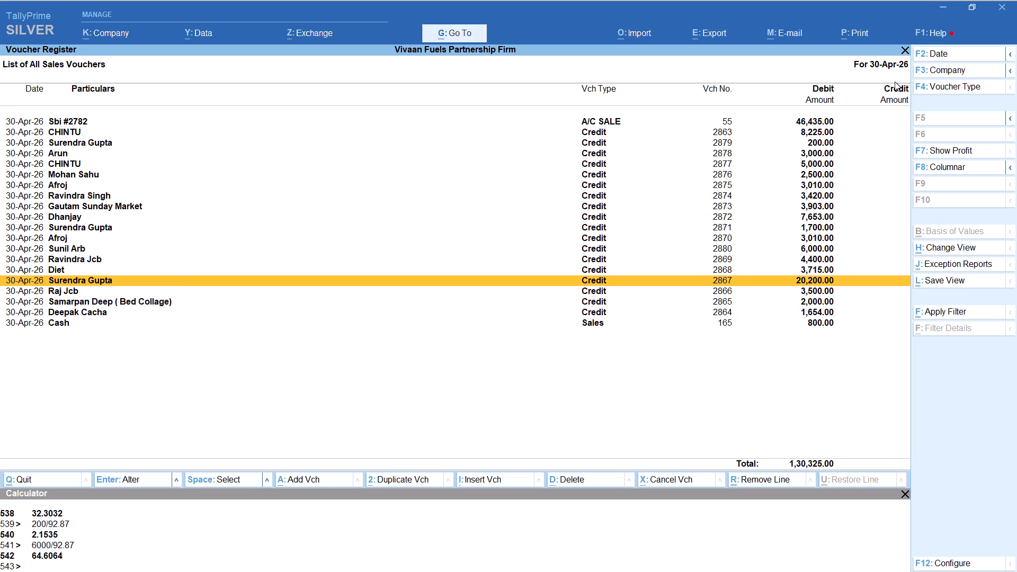
key(Up)
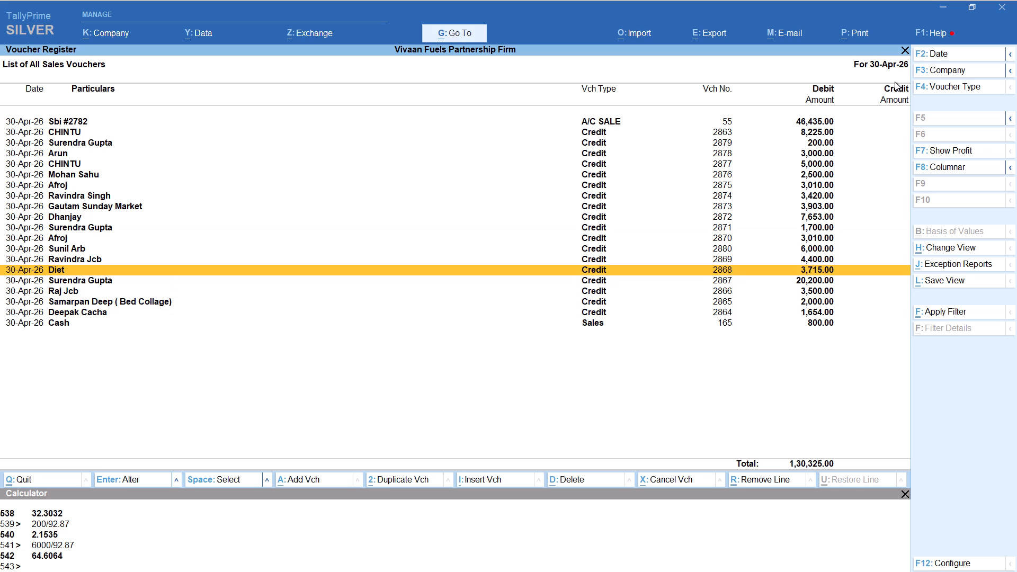
key(Up)
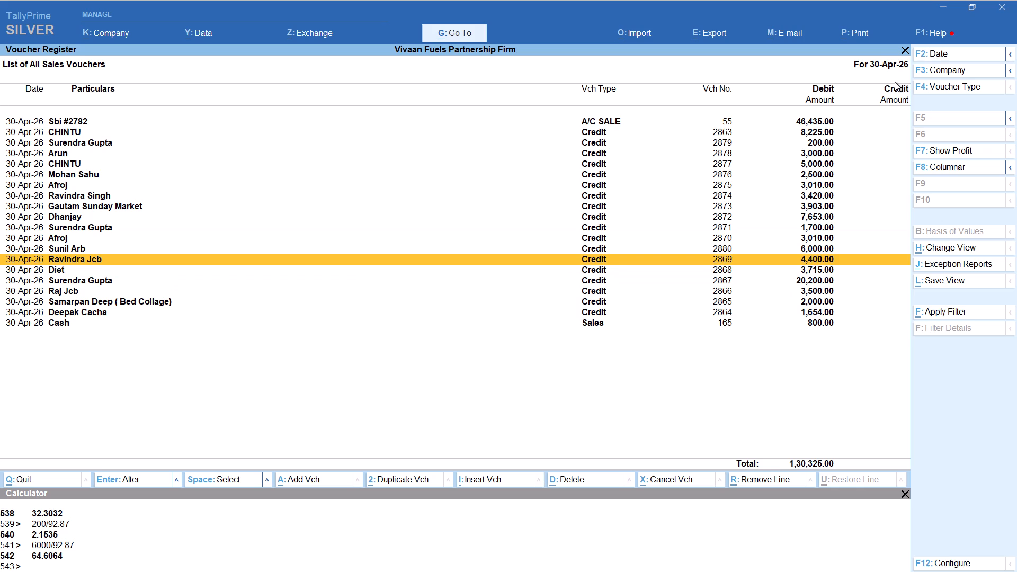
key(Up)
key(Up)
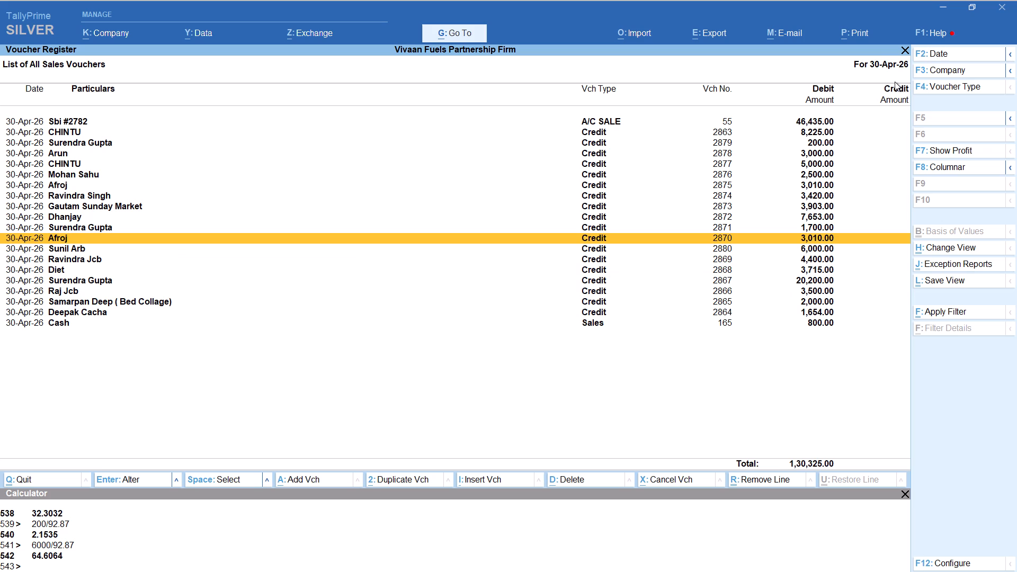
key(Up)
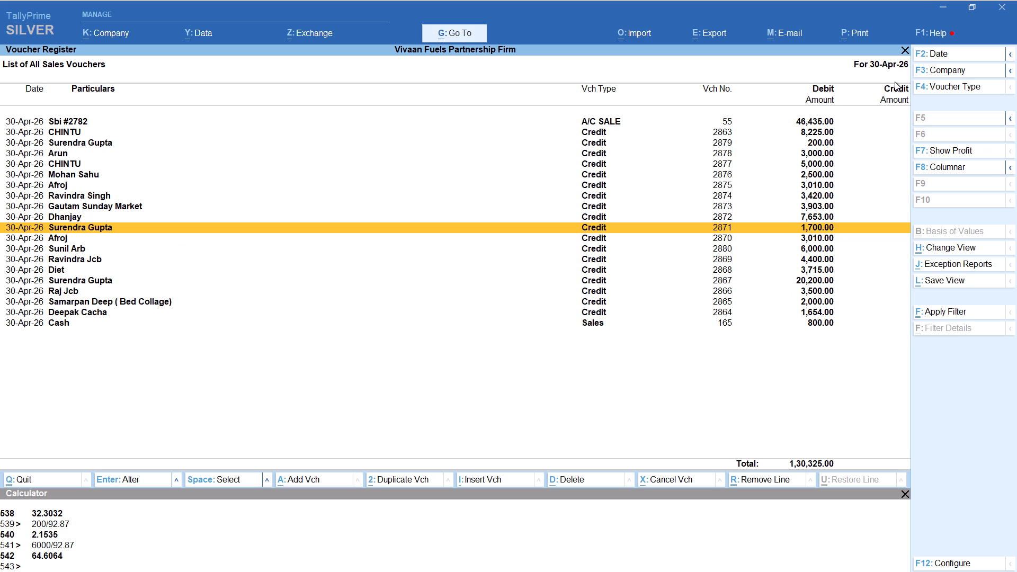
Open credit voucher 2871 to examine its party details and HSD item allocation, leaving without saving changes.
key(Return)
key(Return)
key(Return)
key(Return)
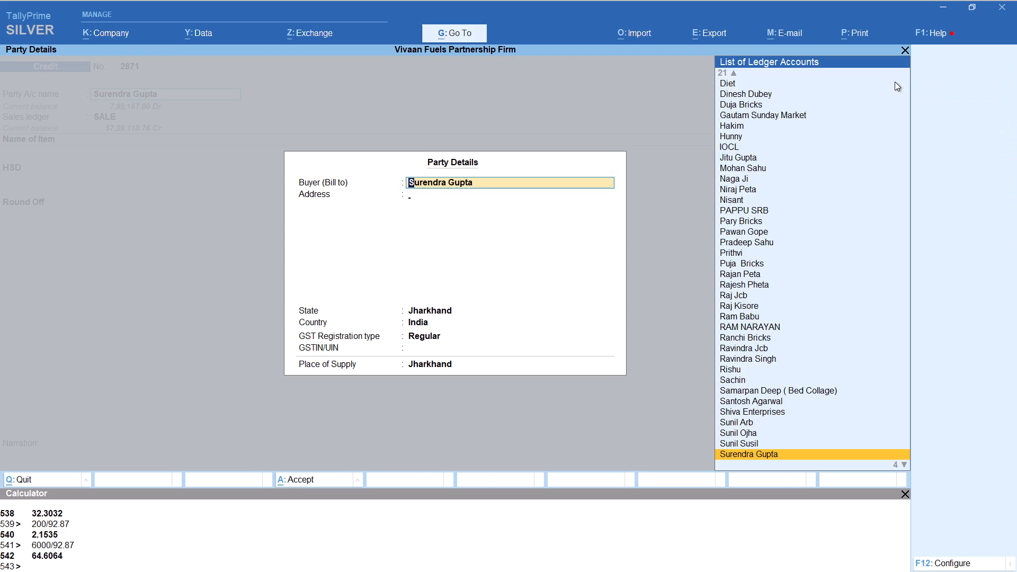
key(Return)
key(Return)
key(Return)
key(Return)
key(Return)
key(Return)
key(Return)
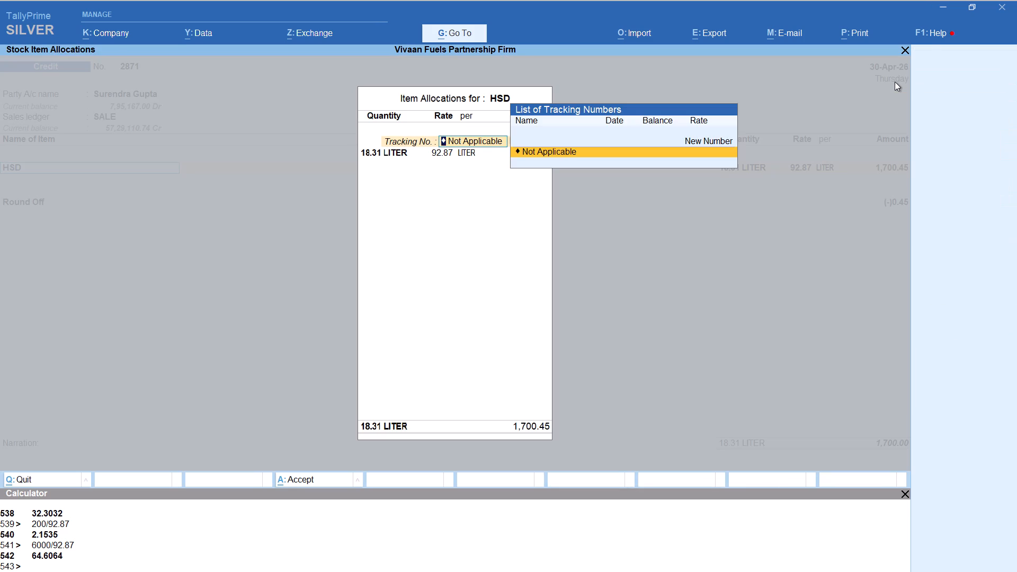
key(Escape)
key(Escape)
key(Escape)
key(Escape)
key(Escape)
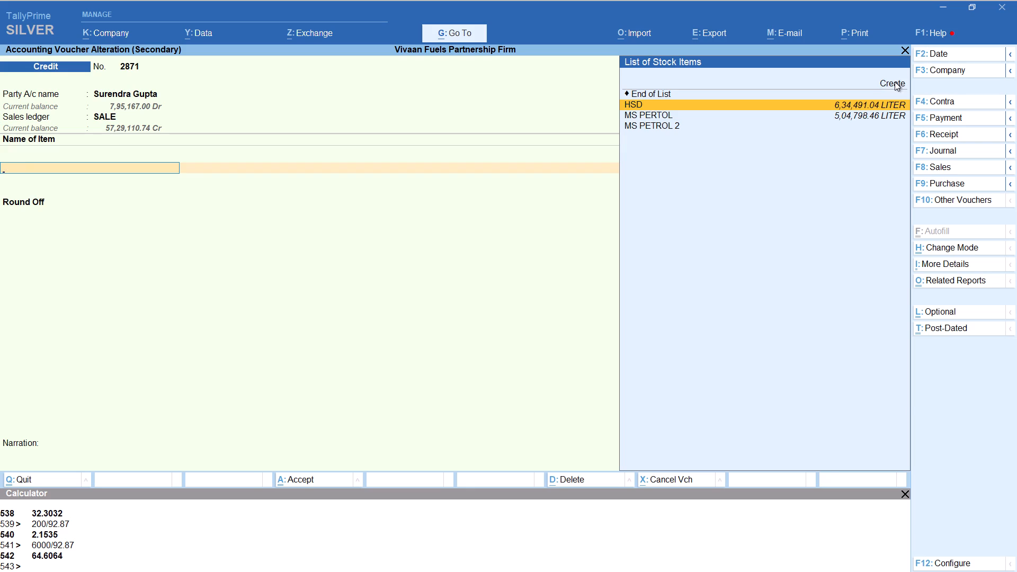
key(Escape)
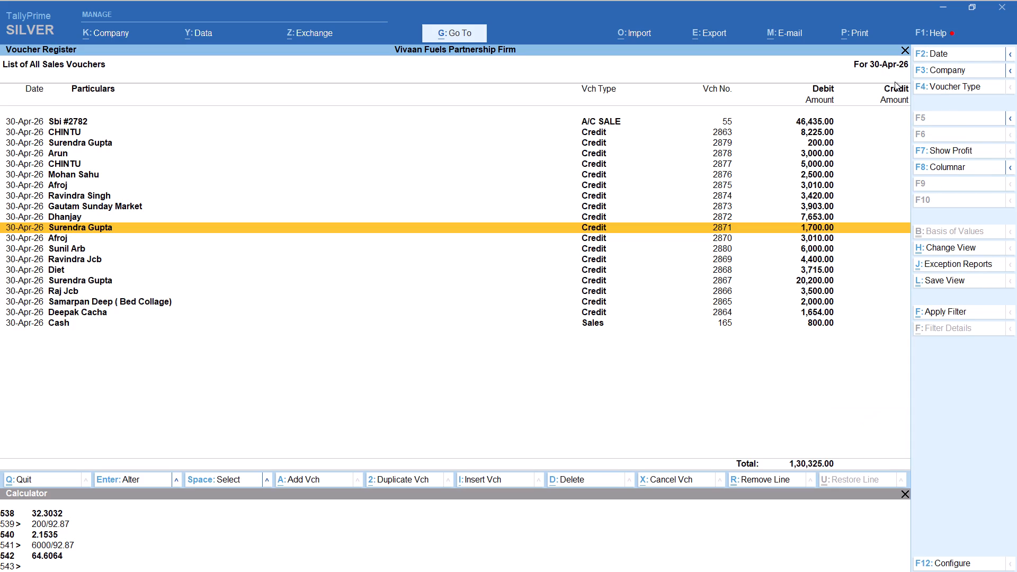
Review the remaining 30-Apr-26 credit vouchers one by one, from voucher 2872 up to voucher 2878.
key(Up)
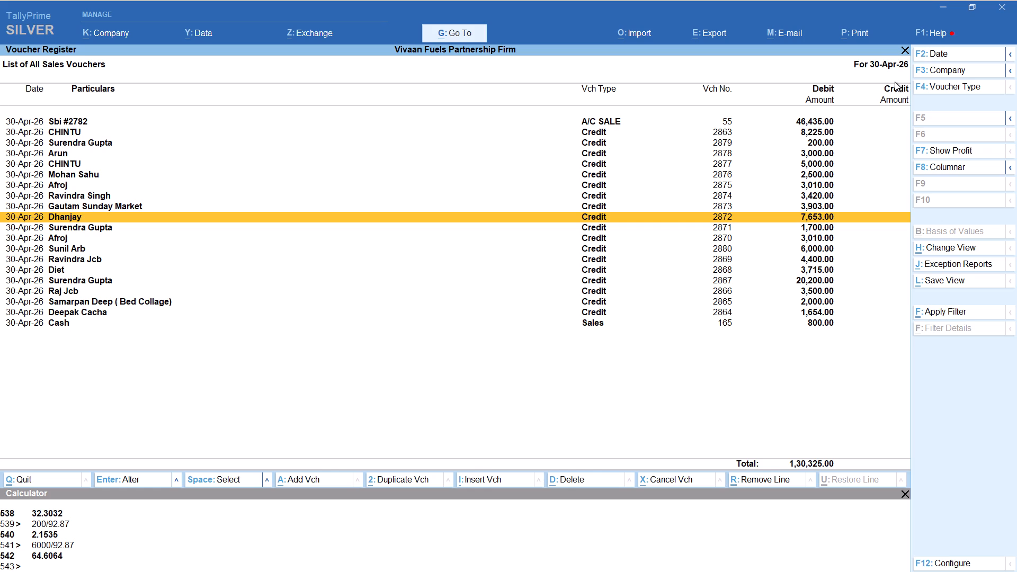
key(Up)
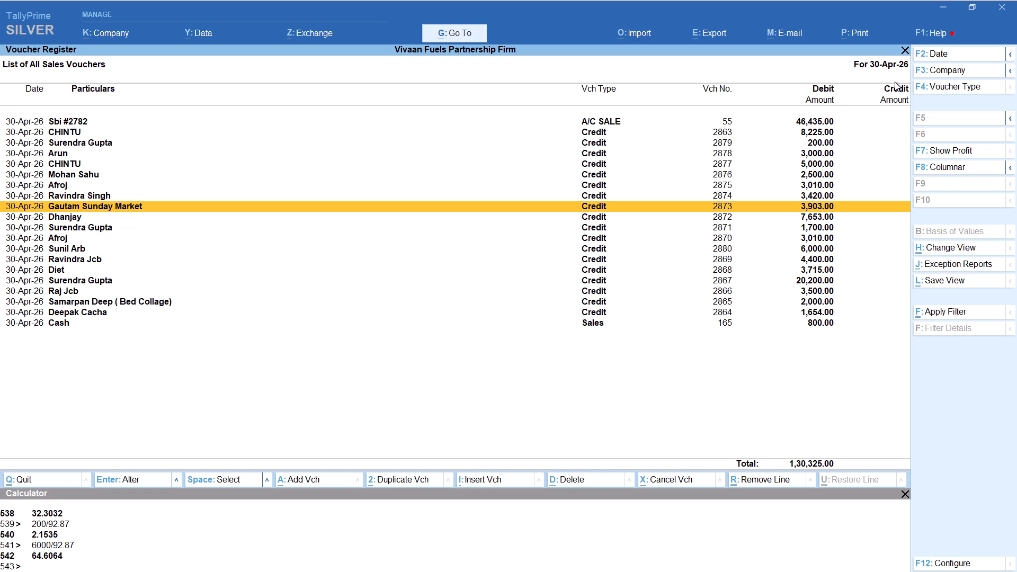
key(Up)
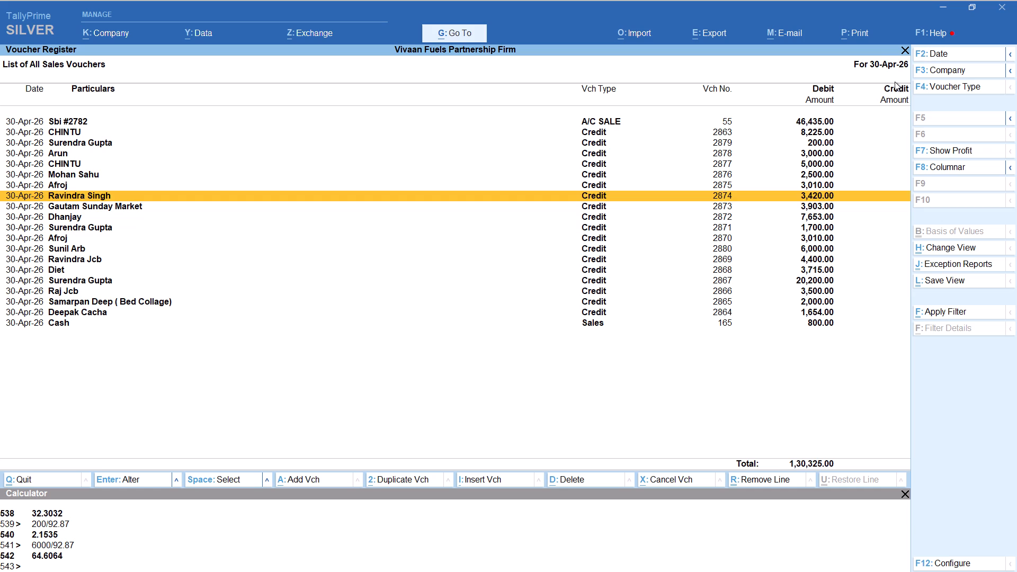
key(Up)
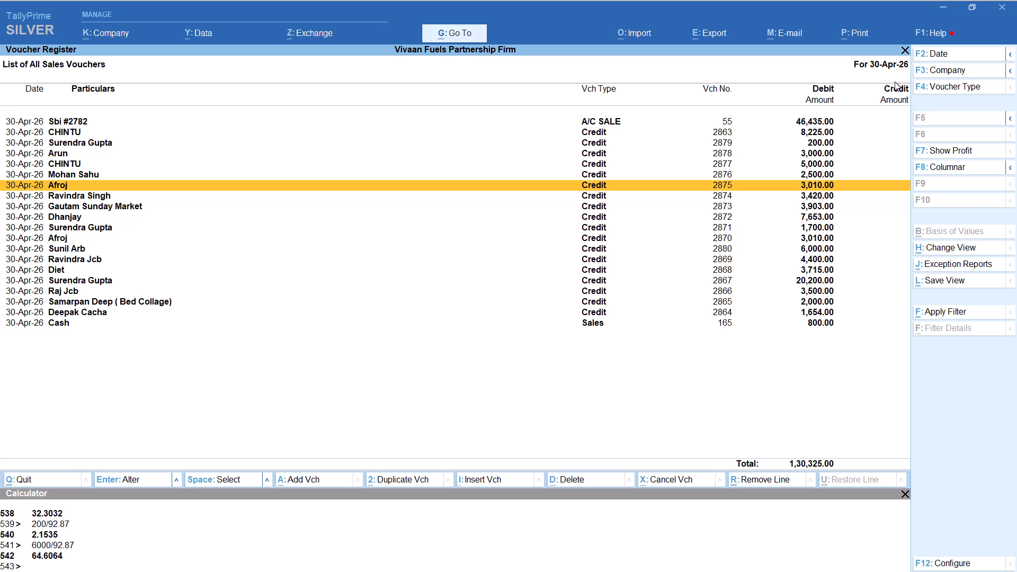
key(Up)
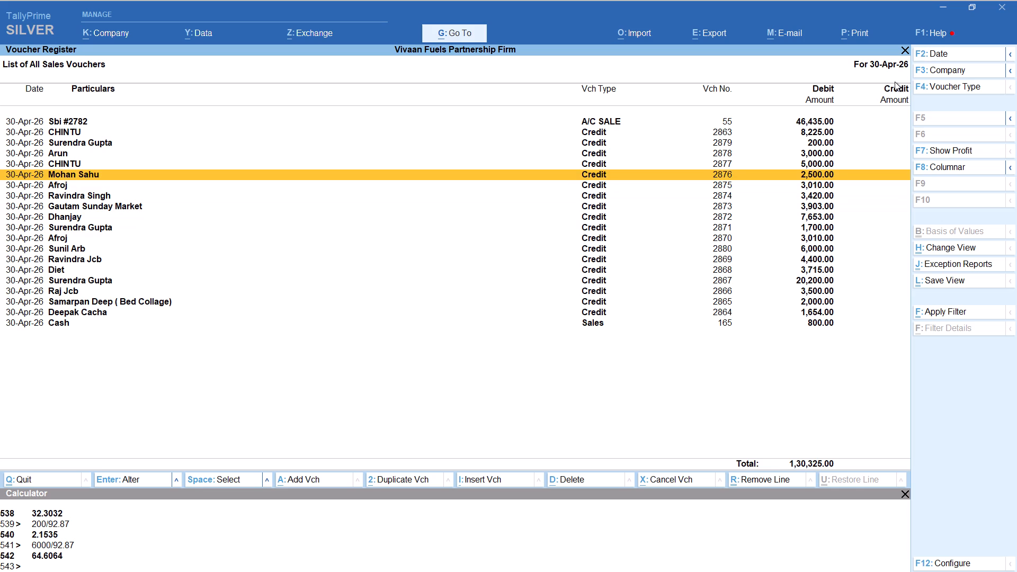
key(Up)
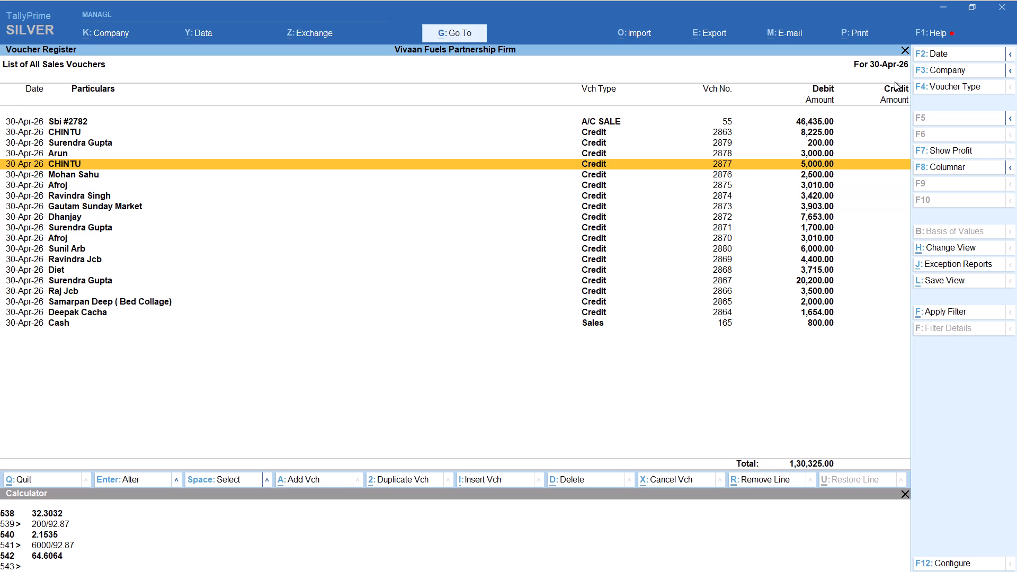
key(Up)
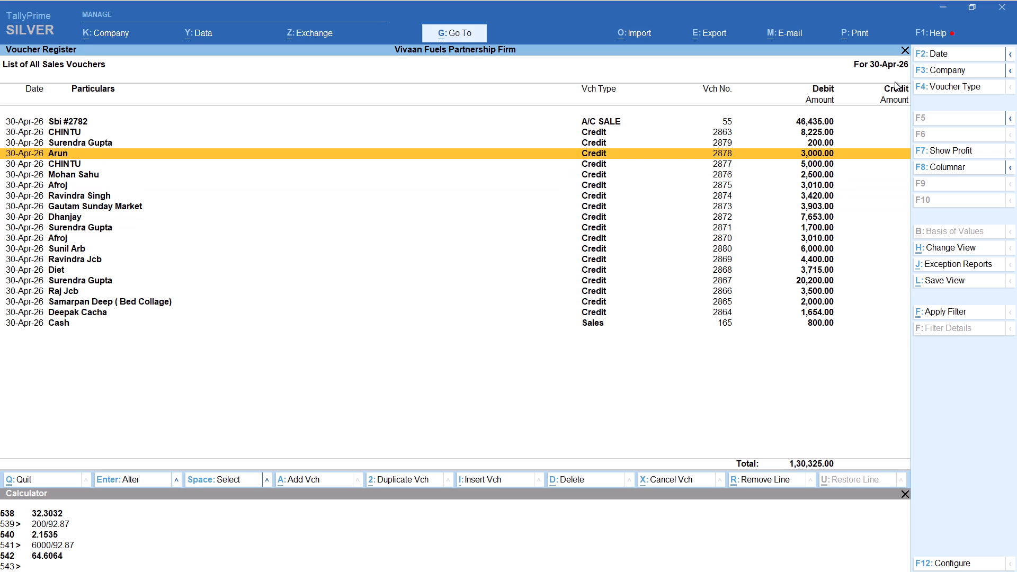
Delete the 200.00 credit voucher 2879 and compare the 30-Apr-26 sales total with the day's row in the Excel balance sheet.
key(Up)
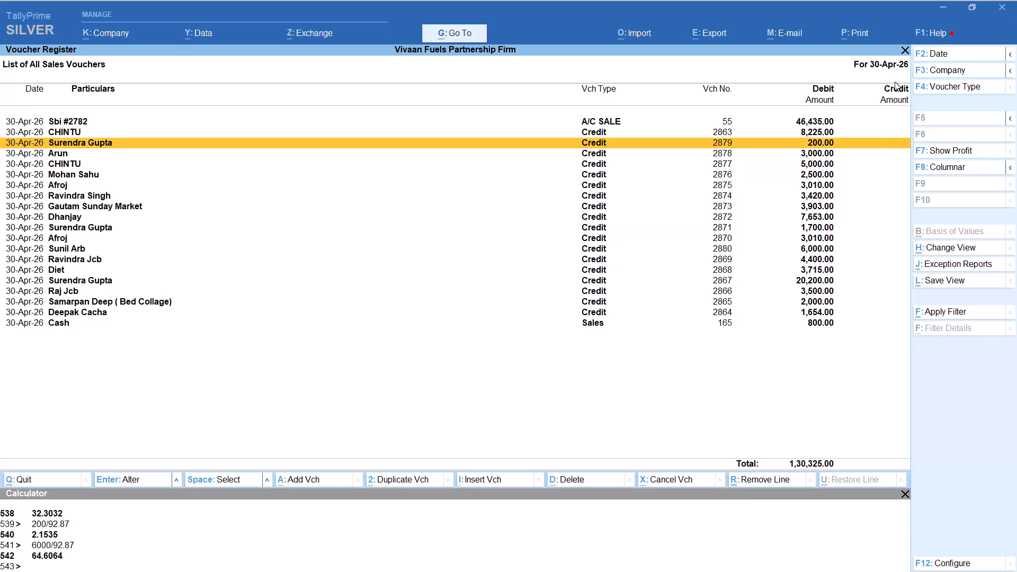
key(Return)
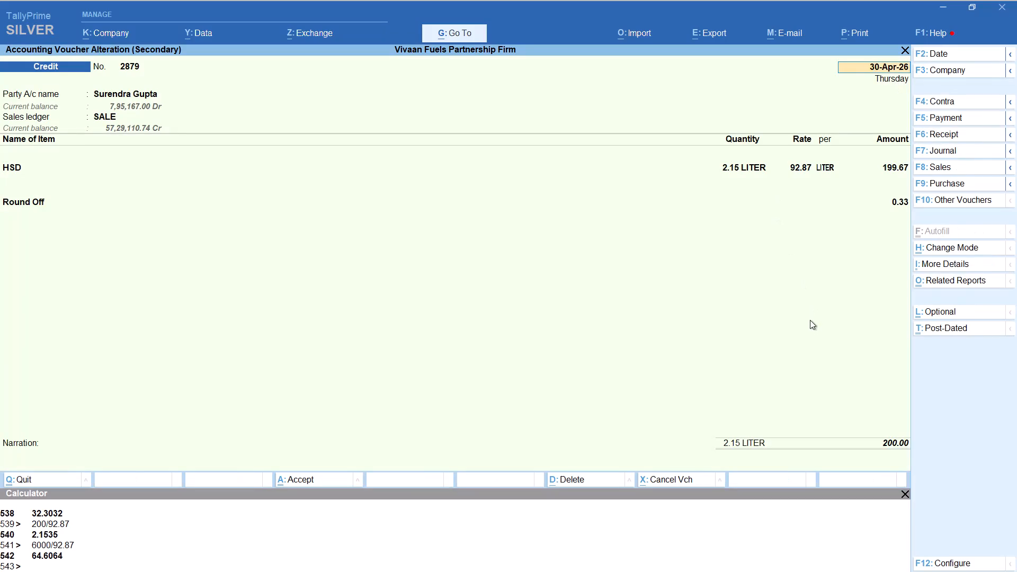
click(561, 479)
key(Return)
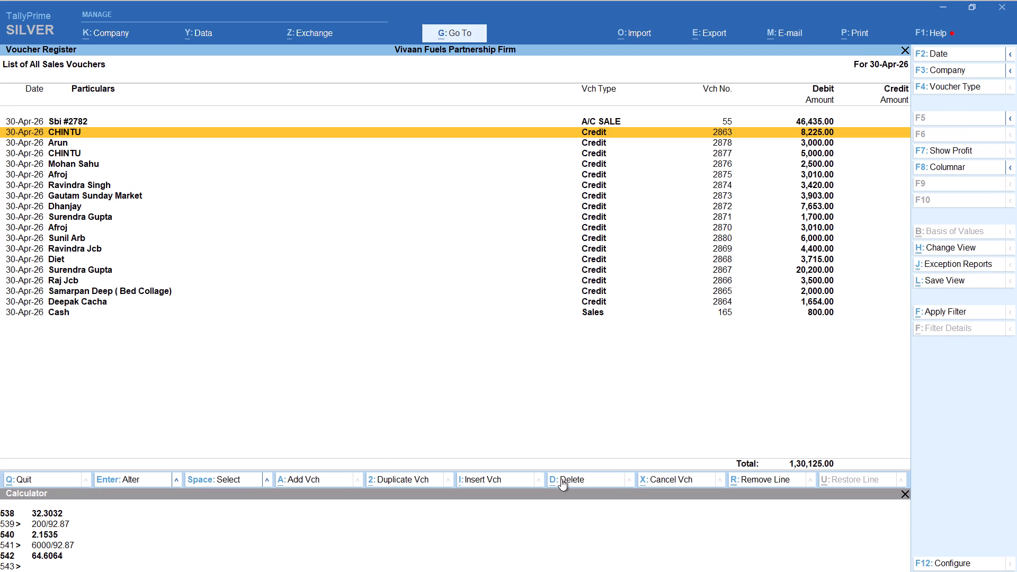
key(alt+Tab)
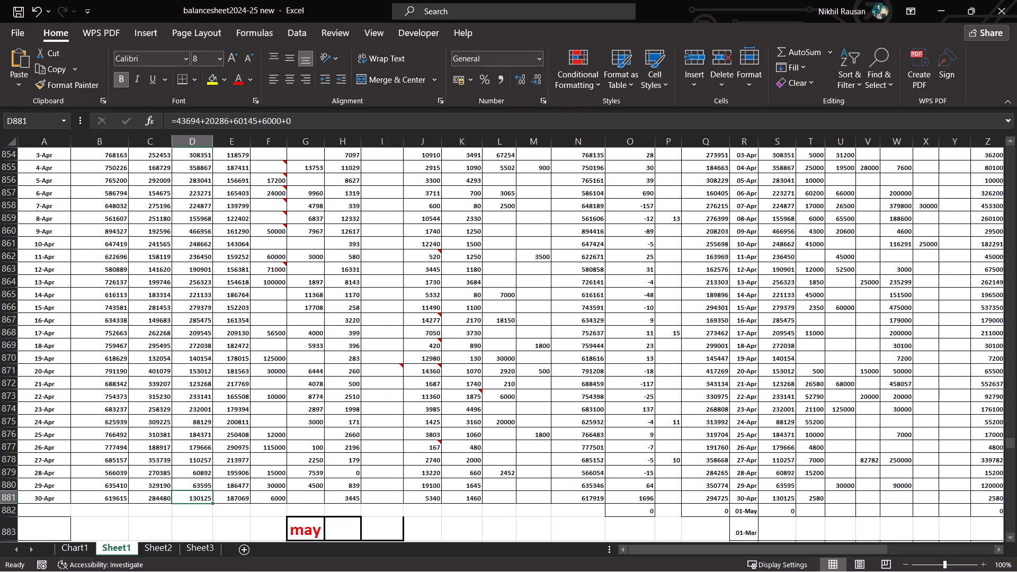
key(alt+Tab)
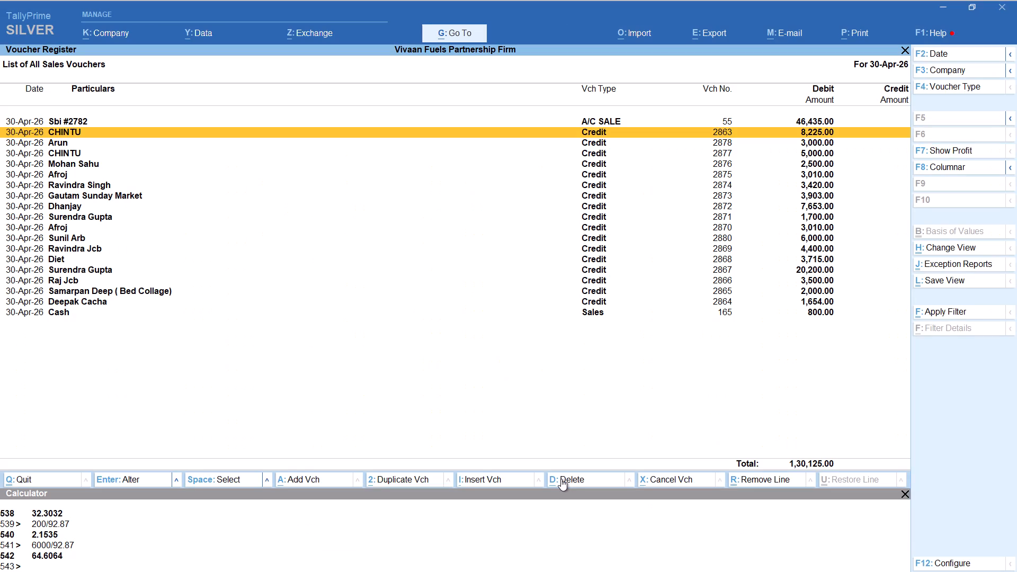
Open the May sales voucher list and start a new Credit sales voucher with the party and stock item layout.
key(Escape)
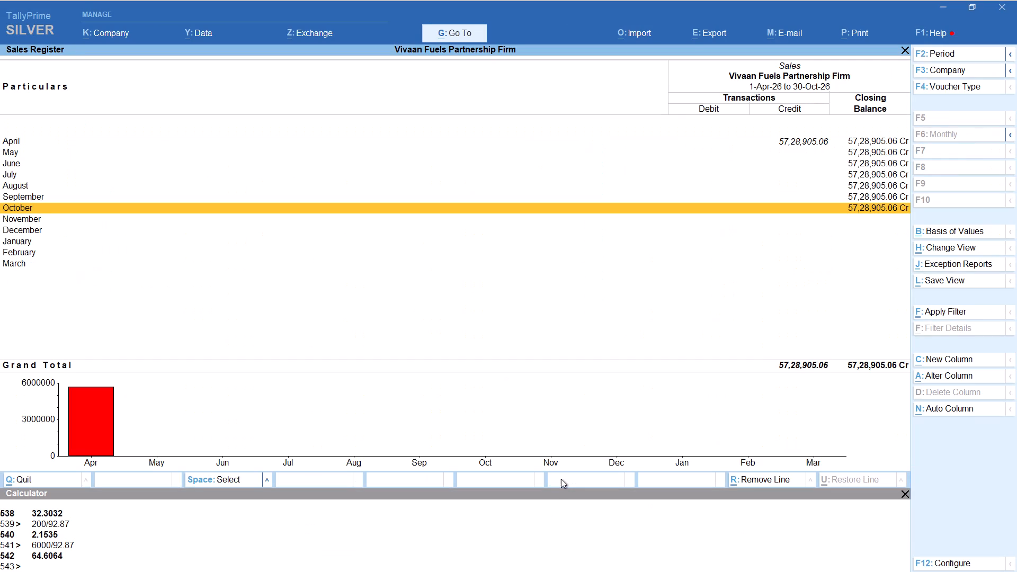
key(Up)
key(Up)
key(Up)
key(Up)
key(Up)
key(Return)
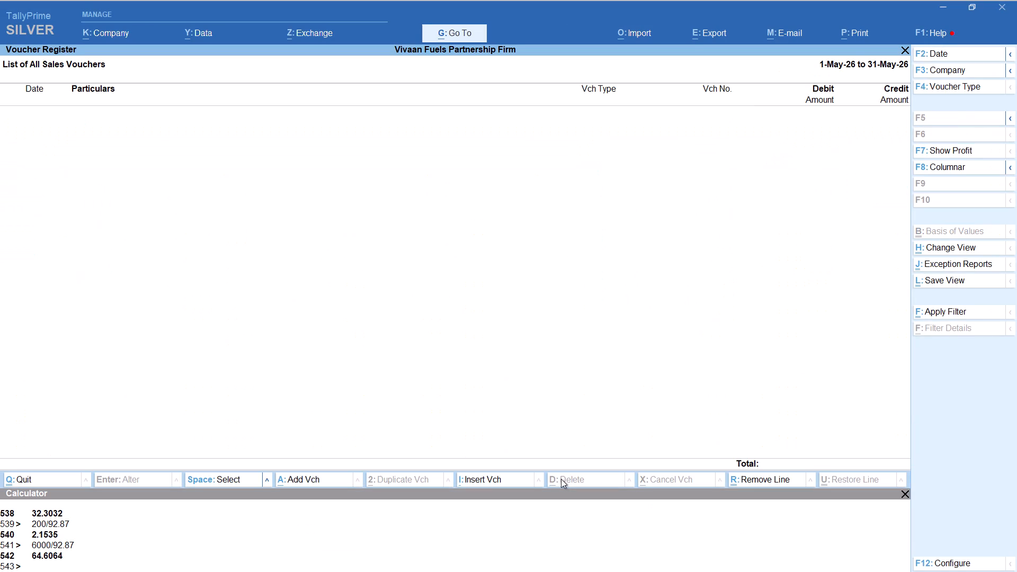
key(alt+a)
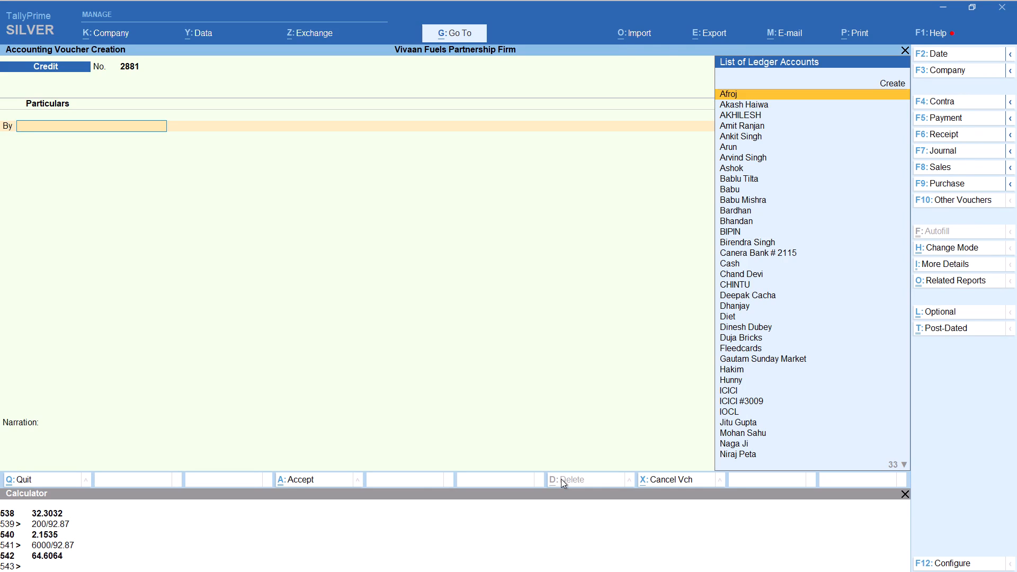
key(F8)
key(Return)
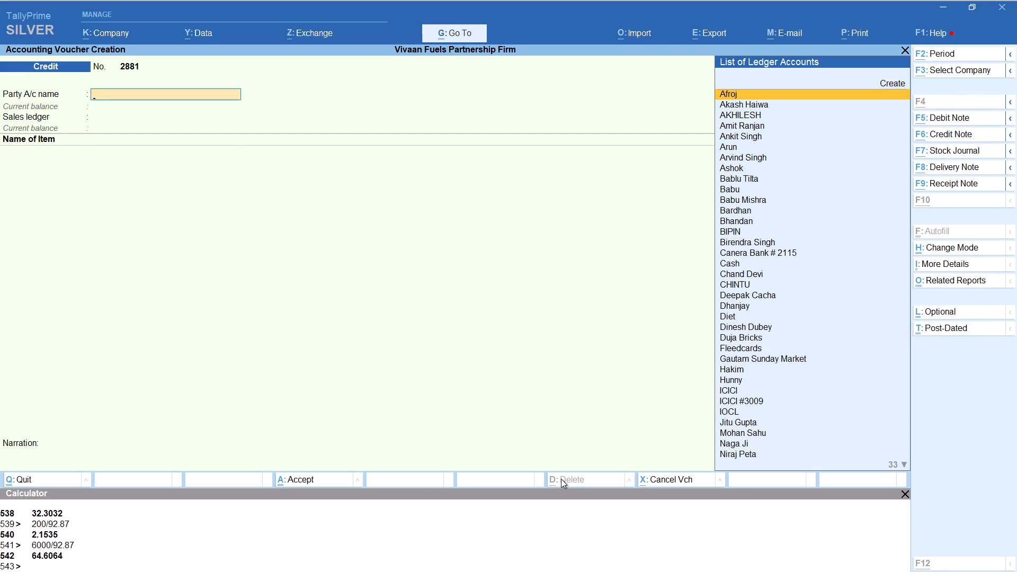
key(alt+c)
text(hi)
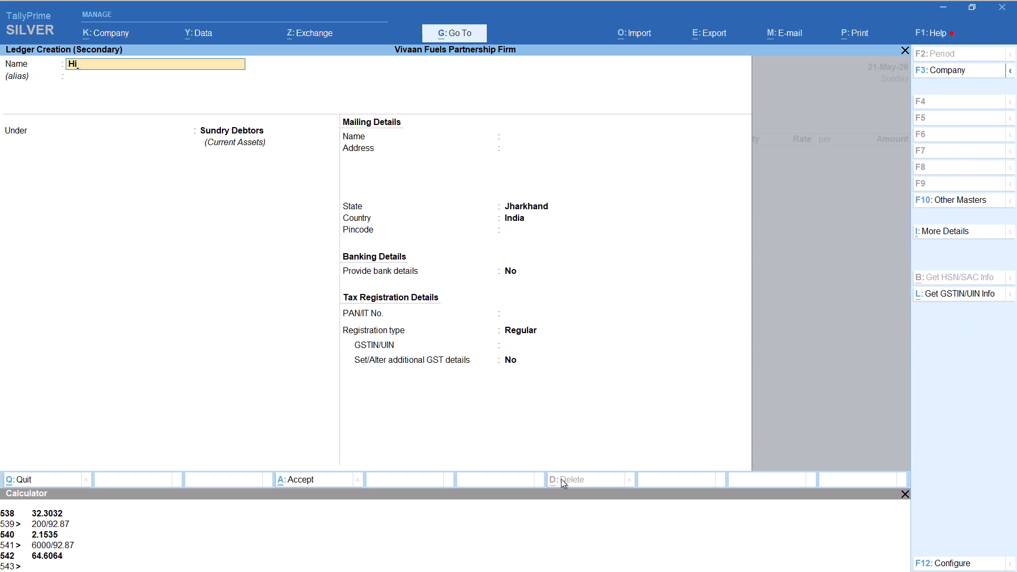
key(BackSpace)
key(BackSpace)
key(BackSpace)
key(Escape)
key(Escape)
Set CHINTU as the party account and SALE as the sales ledger of the new Credit voucher.
text(cg)
key(BackSpace)
key(h)
text(in)
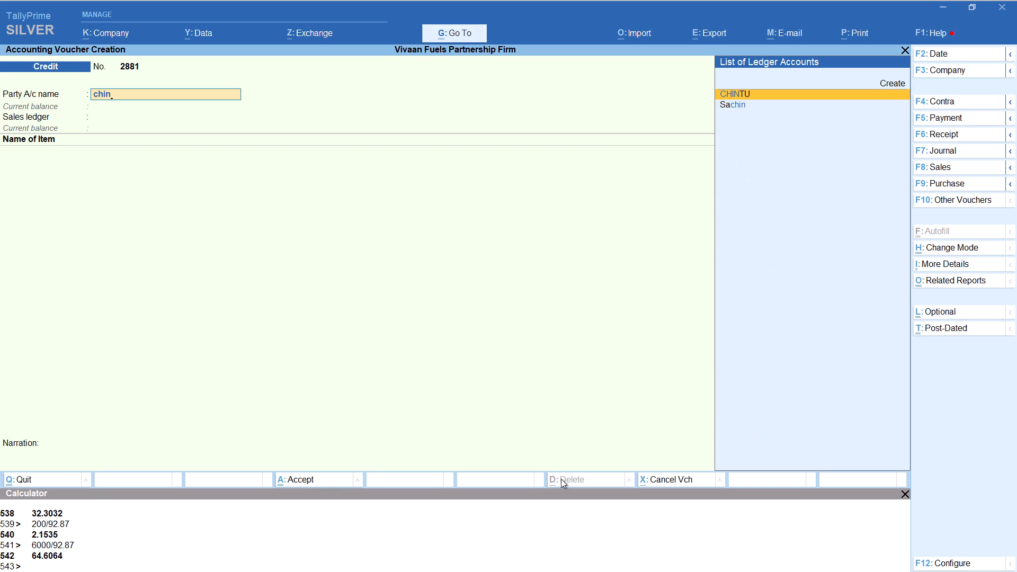
key(Return)
key(Return)
key(Return)
key(Return)
key(Return)
key(Return)
key(Return)
key(Return)
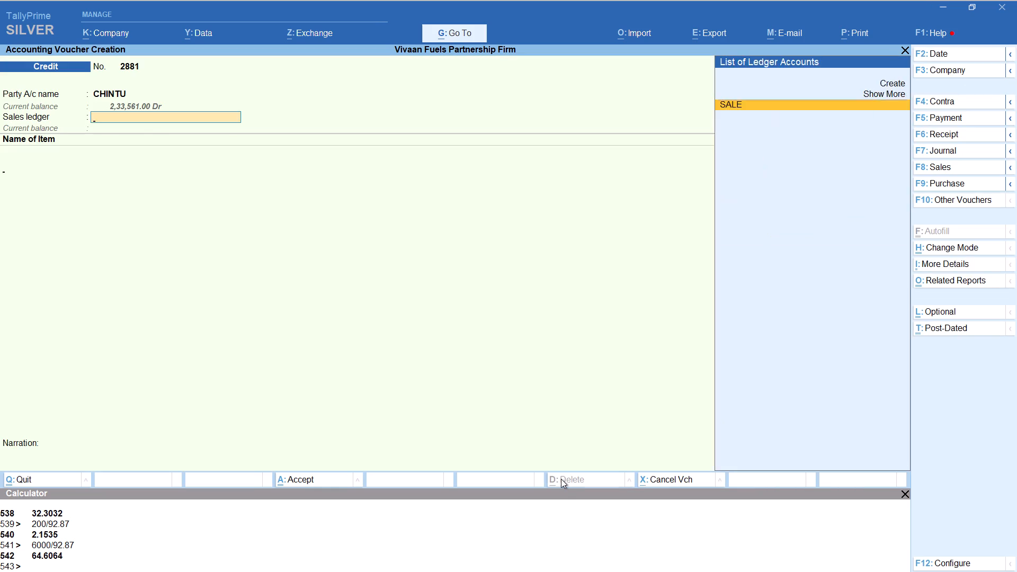
Add the HSD item without a tracking number, calculating its quantity as 10006/92.87 at a rate of 92.87 per liter.
text(ha)
key(Return)
key(Up)
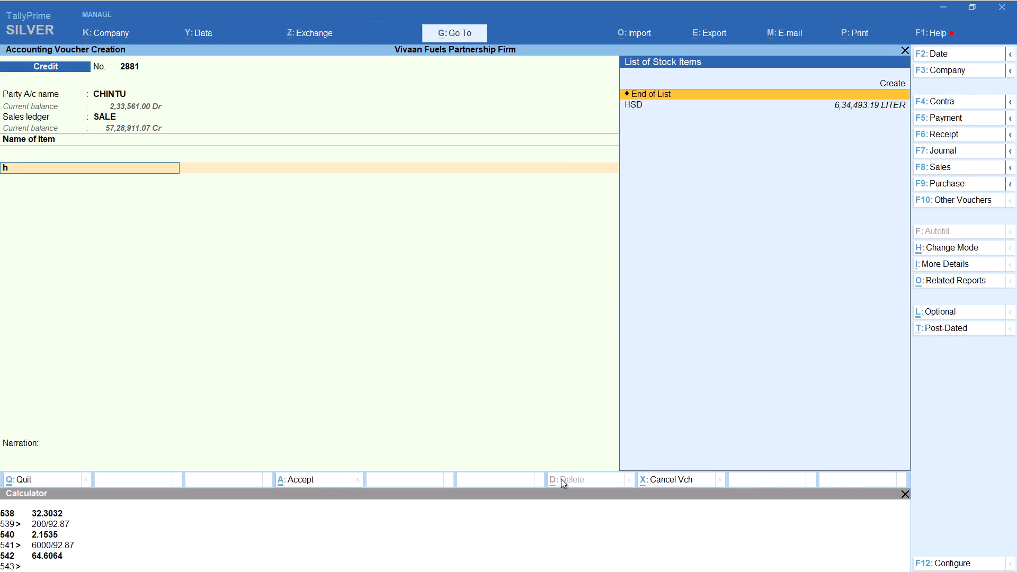
key(Down)
key(Return)
key(Up)
key(Return)
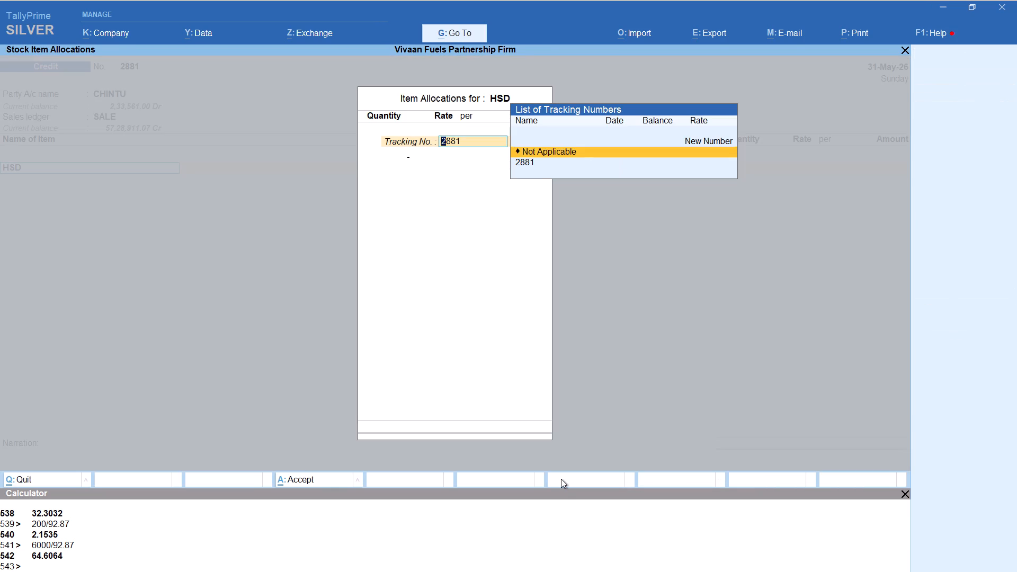
key(alt+c)
text(1006)
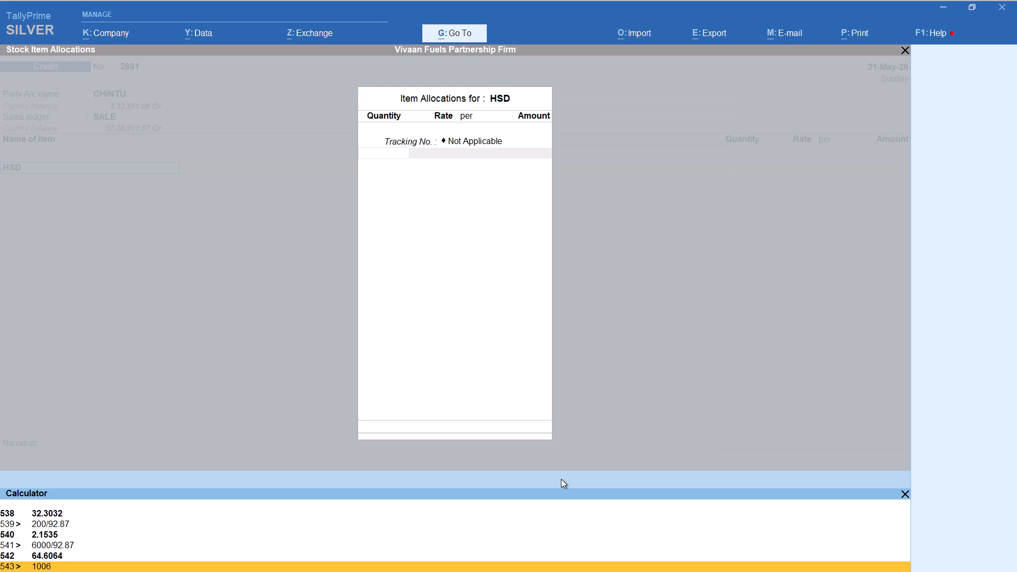
key(BackSpace)
text(06/92.87)
key(Return)
key(Return)
key(Return)
key(Return)
key(Return)
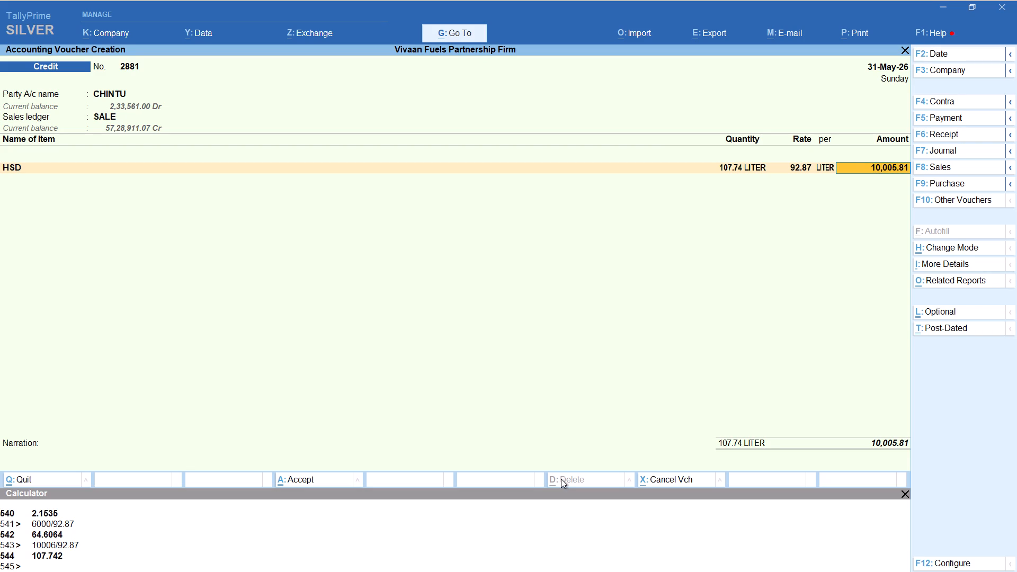
Add the Round Off ledger to CHINTU's voucher to bring it to 10,006.00, and save the voucher.
key(Return)
key(Return)
text(rou)
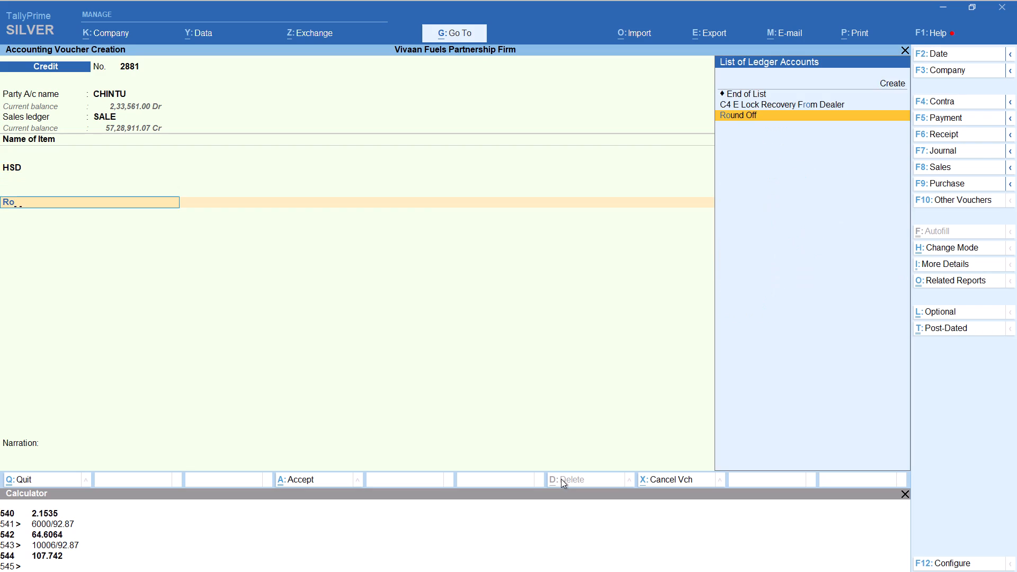
key(Return)
key(ctrl+a)
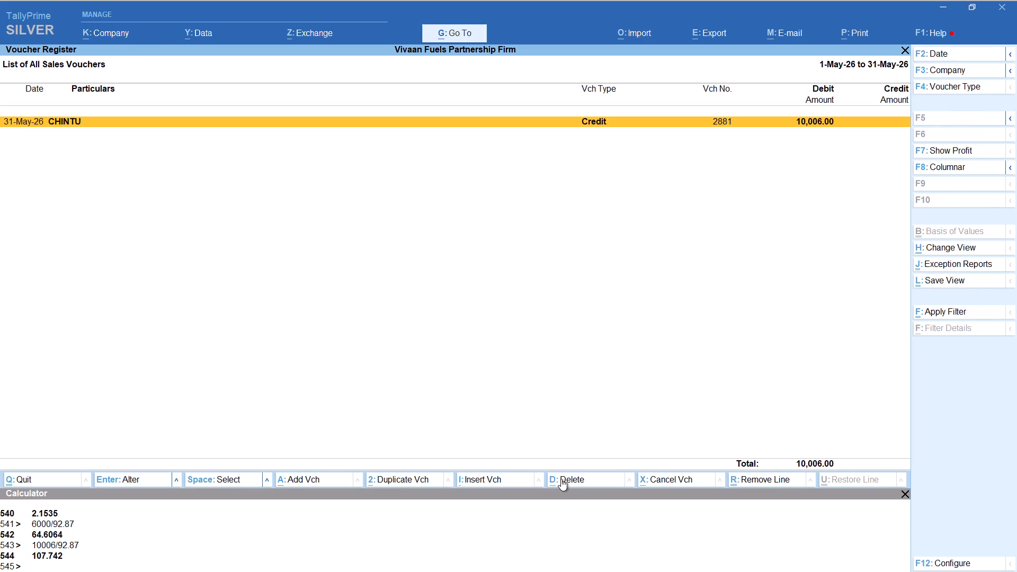
Start another Credit voucher in the May list with the Santosh ledger as the party and SALE as the sales ledger.
key(alt+a)
text(sant)
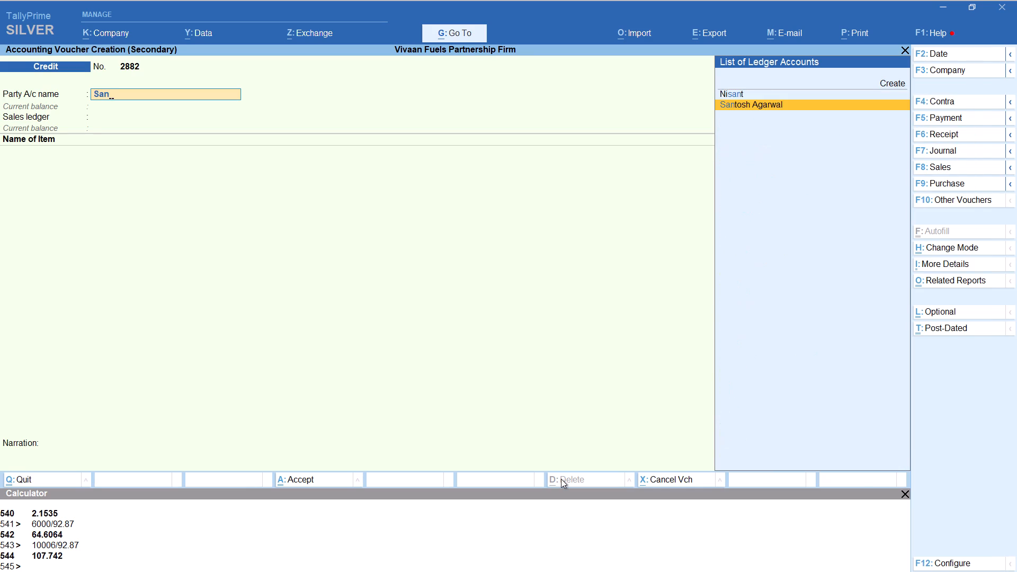
key(Return)
key(Return)
key(Return)
key(Return)
key(Return)
key(Return)
key(Return)
key(Return)
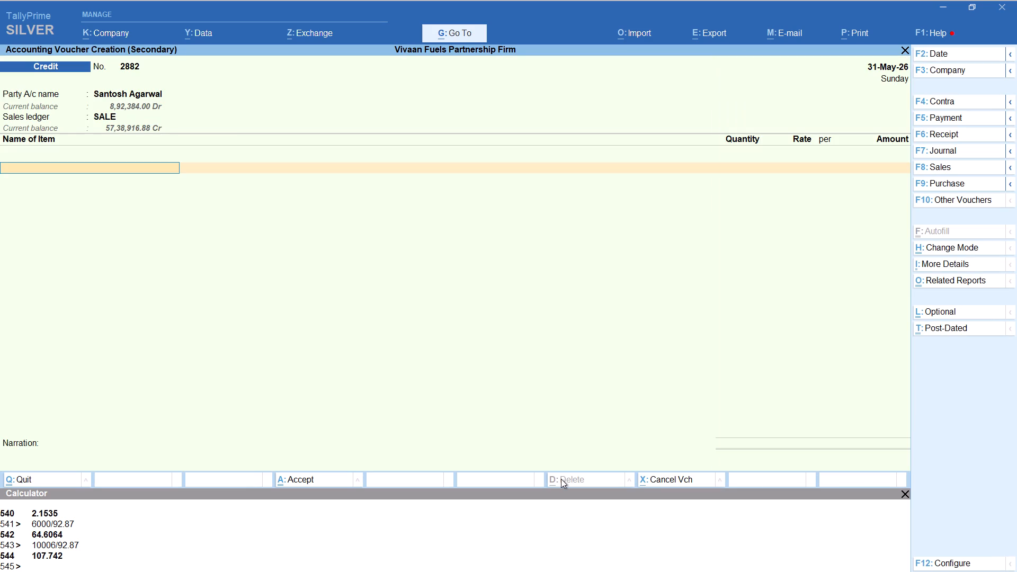
Add the HSD item without a tracking number, calculating its quantity as 26626/92.87 at the per-liter rate.
click(561, 479)
key(h)
key(Return)
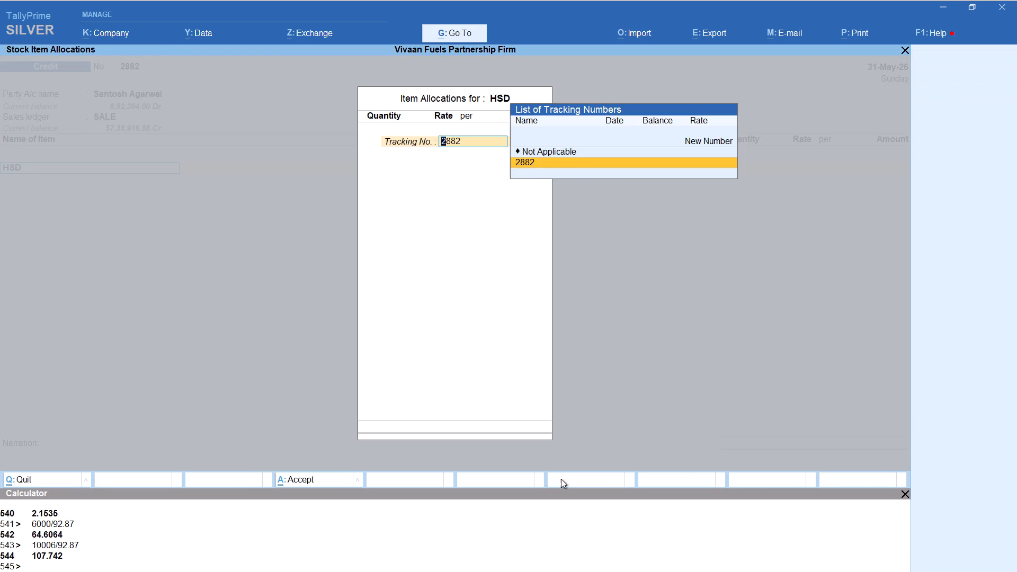
key(Up)
key(Return)
key(alt+c)
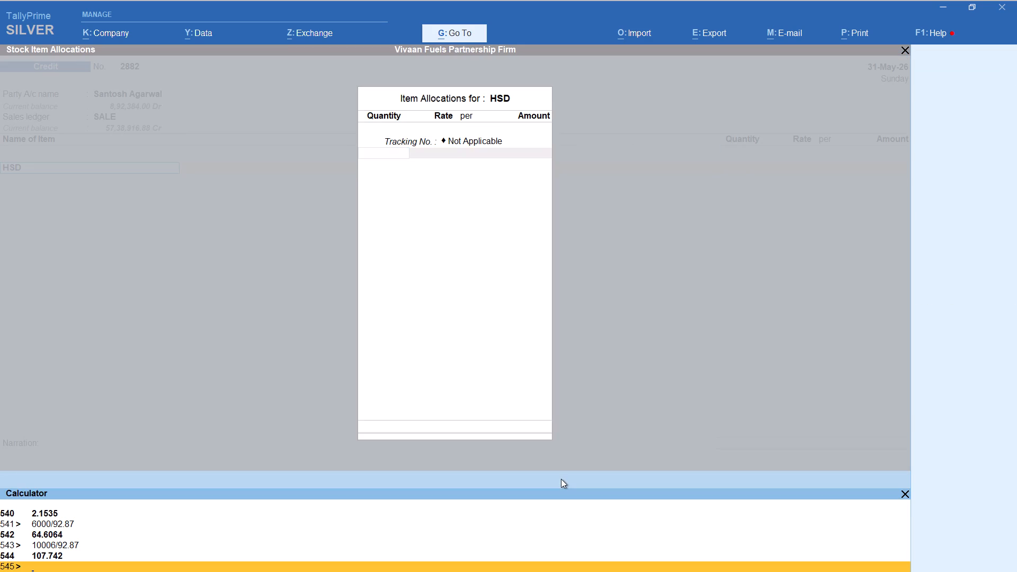
key(2)
text(6626/92.87)
key(Return)
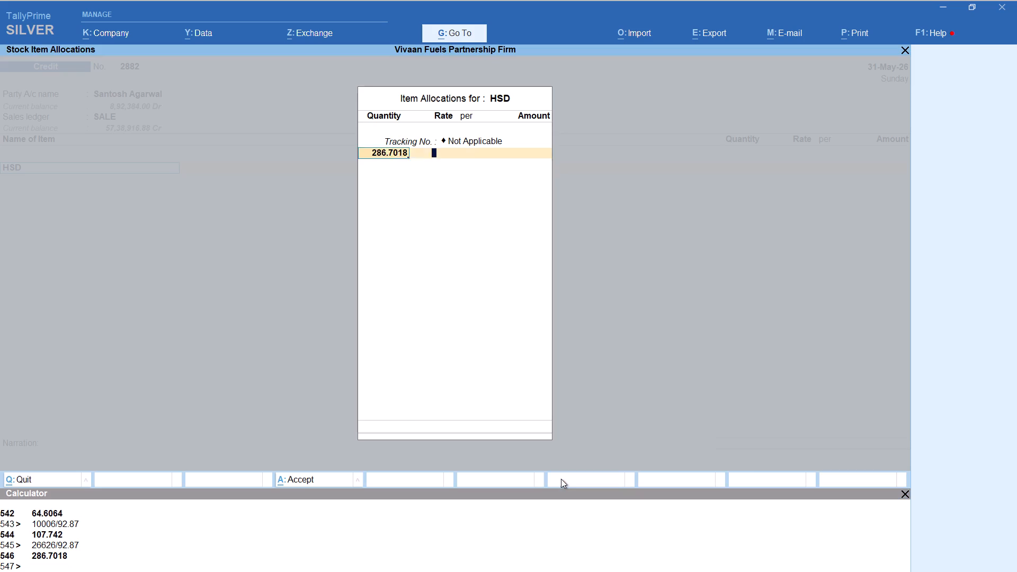
key(Return)
key(Return)
key(Return)
key(Return)
Add the Round Off ledger to Santosh's voucher to bring it to 26,626.00, and save the voucher.
key(Return)
key(Return)
text(rou)
key(Return)
key(ctrl+a)
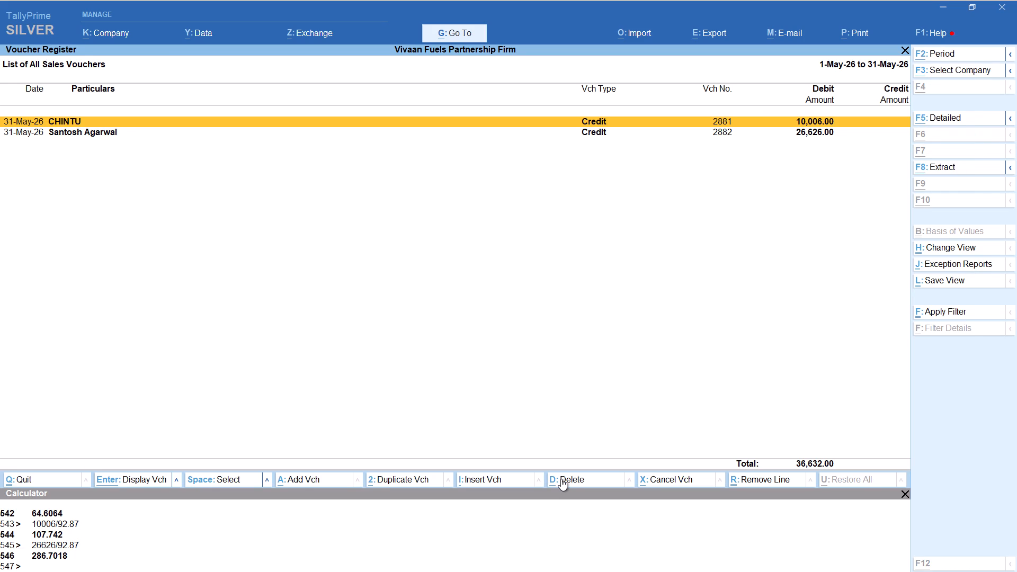
Start a new sales voucher in the May list and change its voucher type to A/C SALE.
key(alt+a)
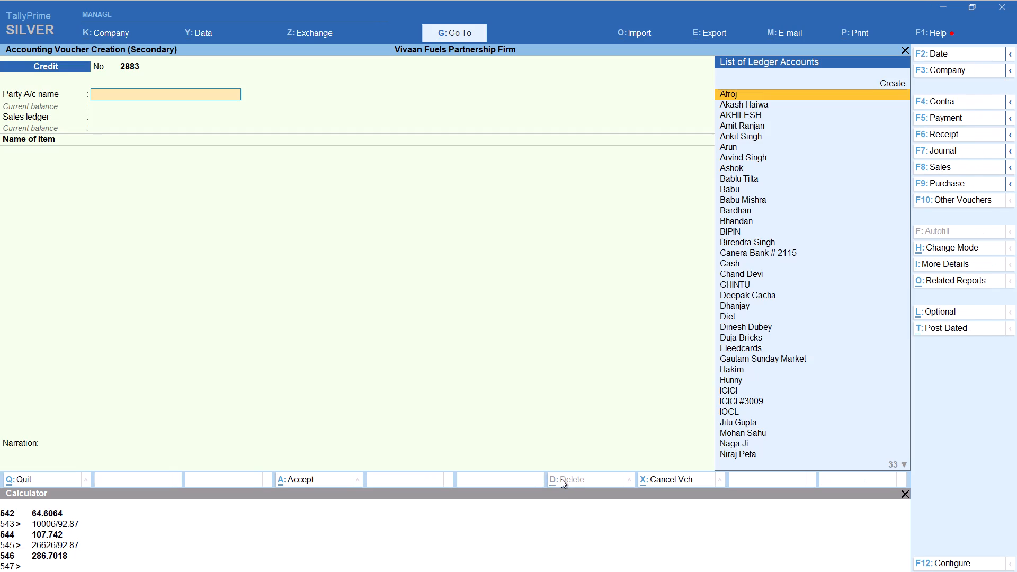
key(F8)
key(Down)
key(Down)
key(Up)
key(Up)
key(Up)
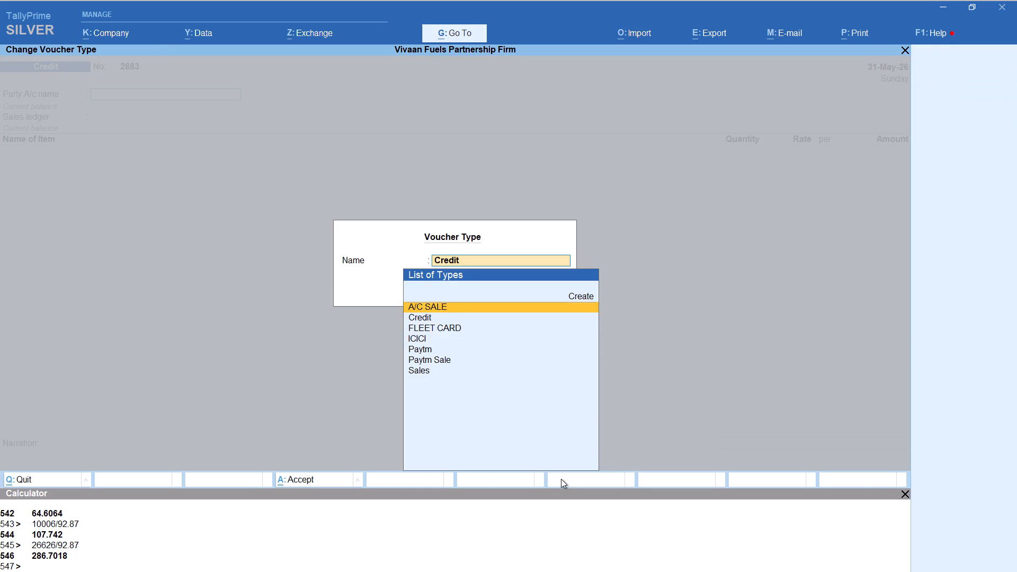
key(Return)
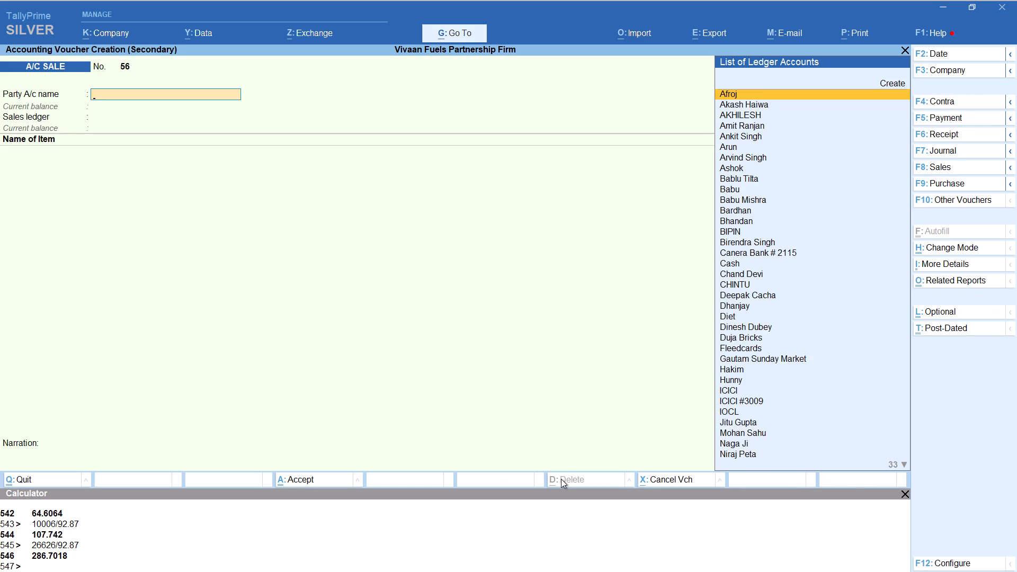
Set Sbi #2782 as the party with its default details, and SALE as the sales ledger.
text(sb)
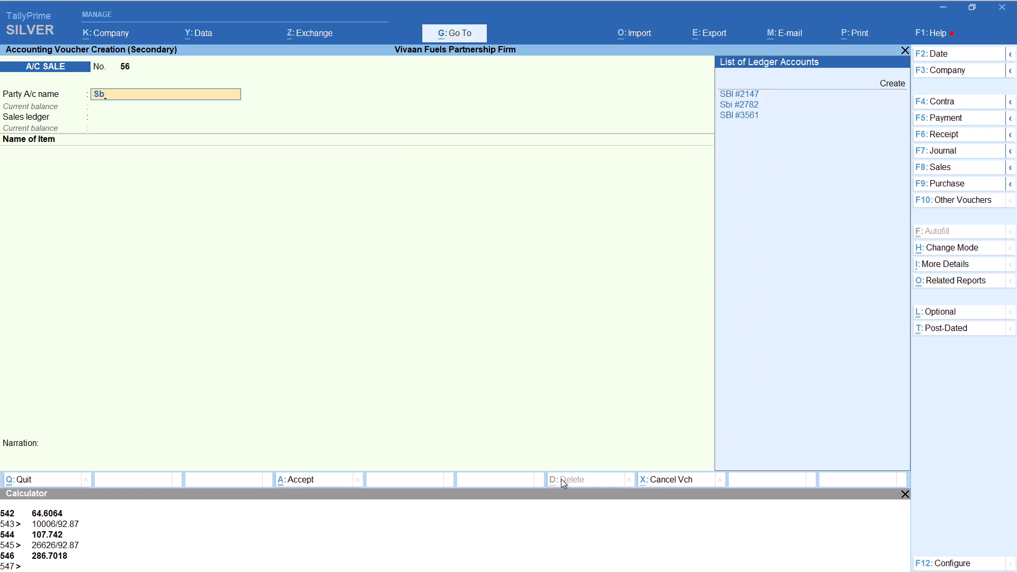
key(Down)
key(Down)
key(Down)
key(Up)
key(Return)
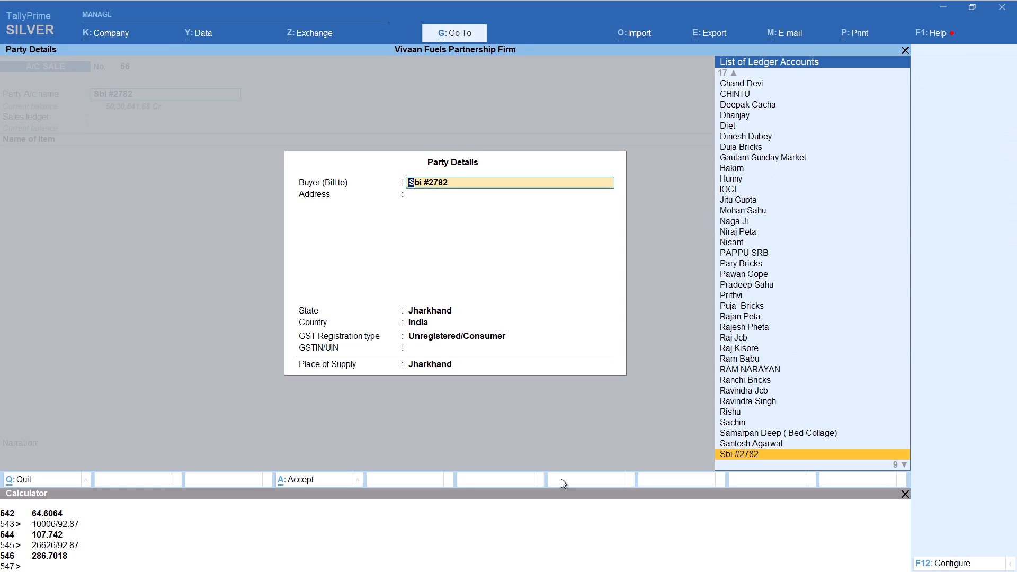
key(Return)
key(Return)
key(Return)
key(Return)
key(Return)
key(Return)
key(Return)
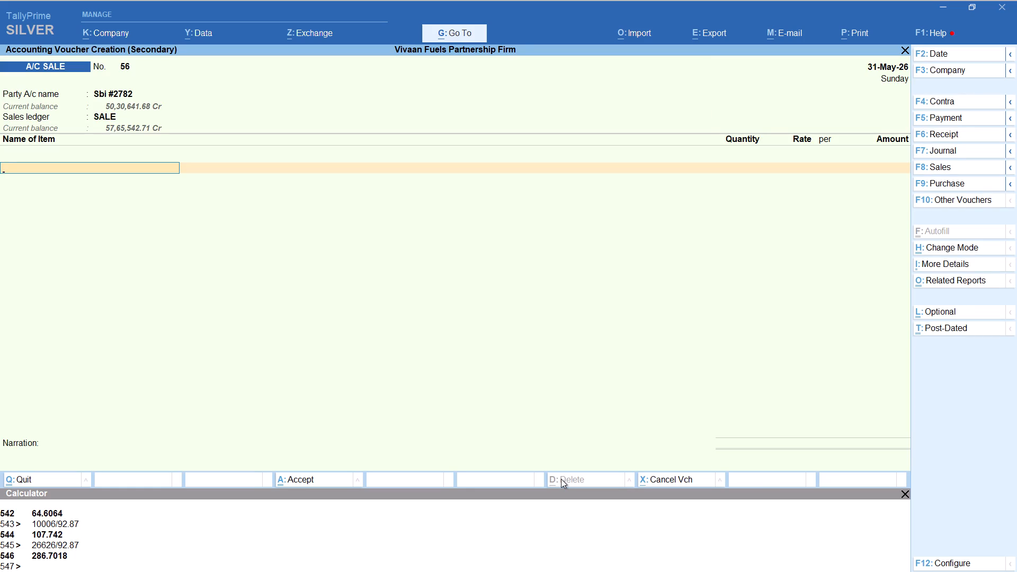
Add the HSD item to the A/C SALE voucher without a tracking number.
text(hs)
key(Return)
key(Up)
key(Return)
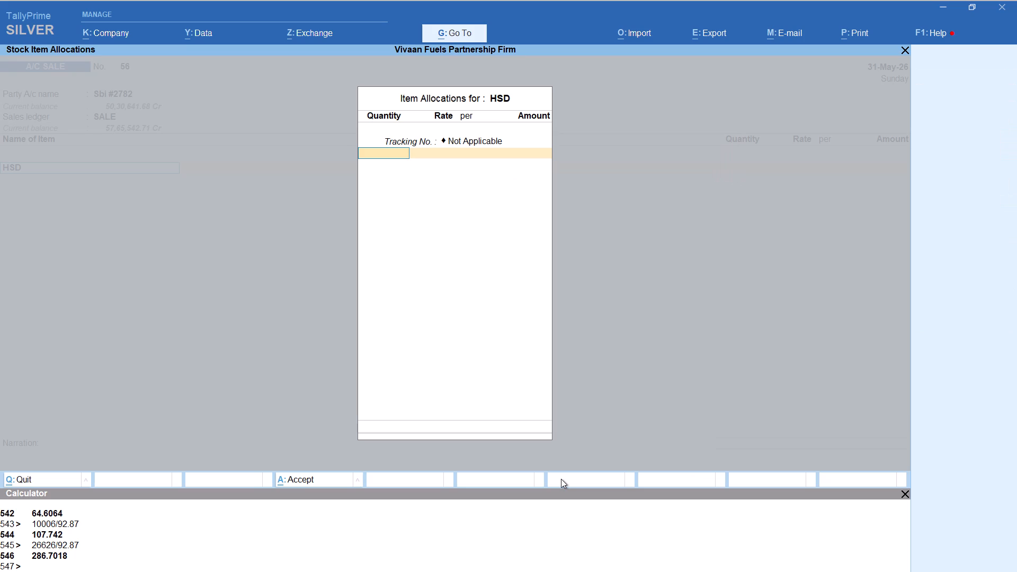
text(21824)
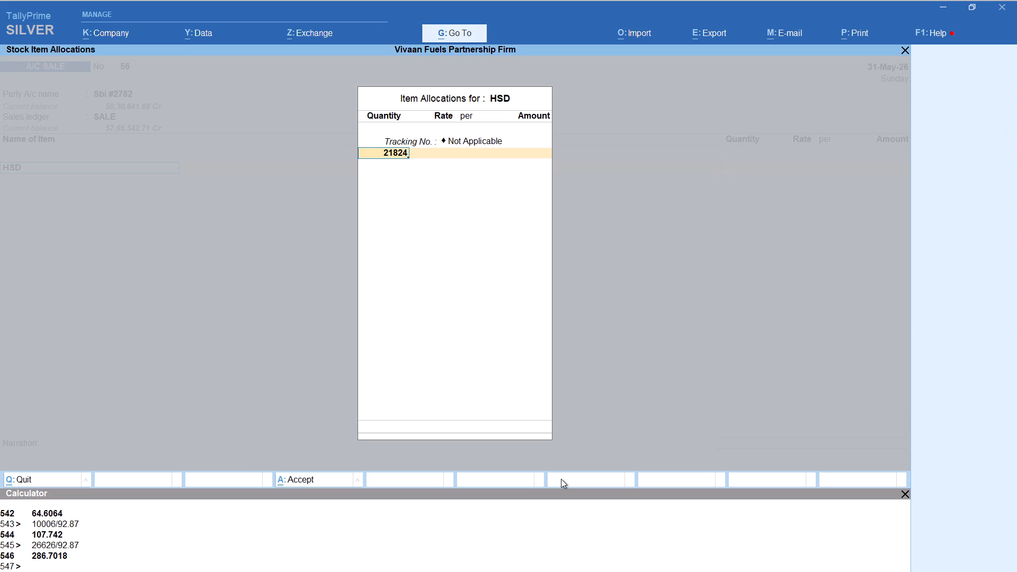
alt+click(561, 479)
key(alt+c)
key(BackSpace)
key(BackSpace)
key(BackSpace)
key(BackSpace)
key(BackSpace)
Calculate the HSD quantity as 21824/92.87 and accept the allocation at the 92.87 per-liter rate.
key(alt+c)
text(21824)
text(/92.87)
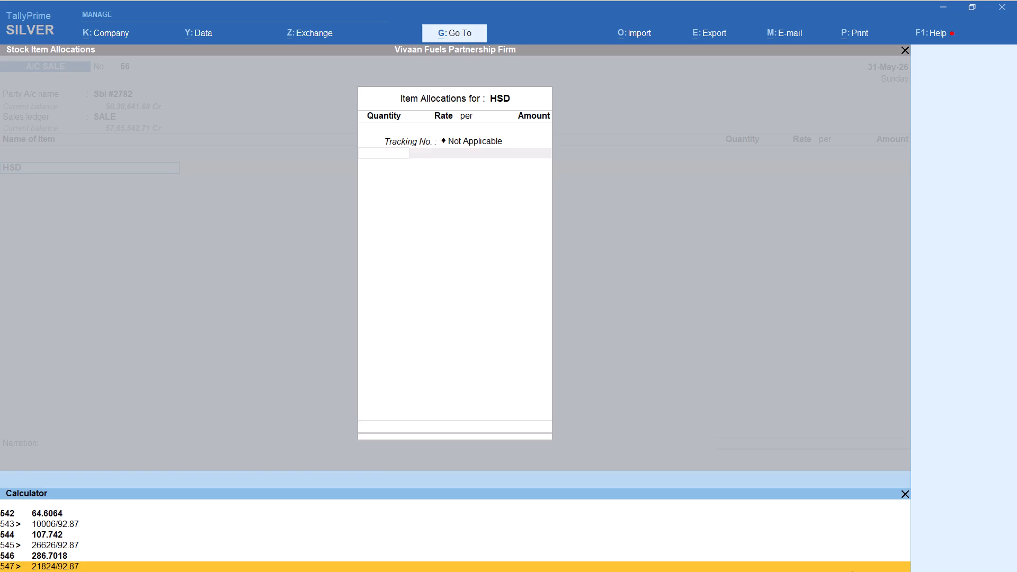
key(Return)
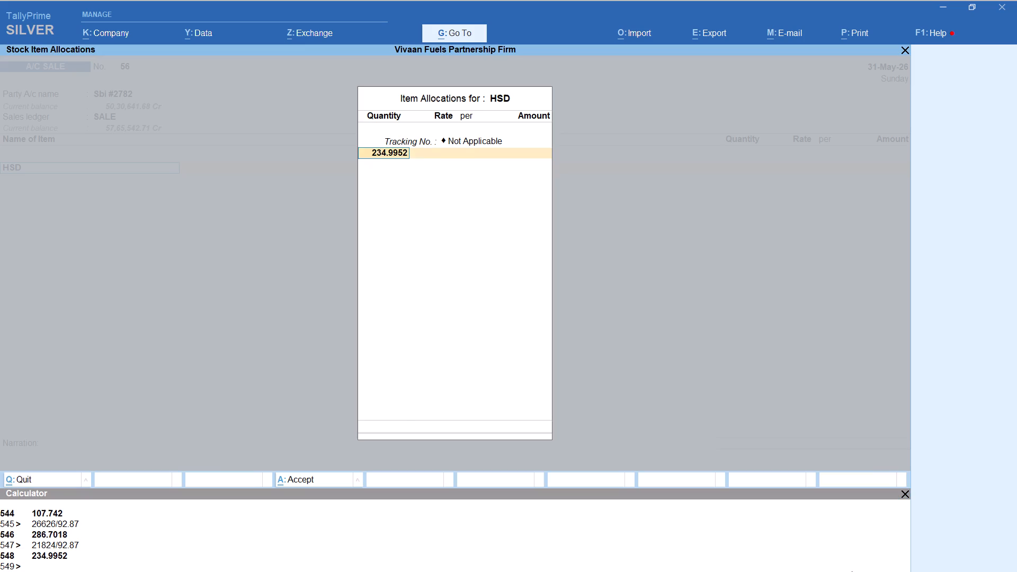
key(Return)
key(Return)
key(Return)
key(Return)
key(Return)
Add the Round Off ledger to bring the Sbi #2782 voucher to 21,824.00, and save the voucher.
key(Return)
text(rou)
key(Return)
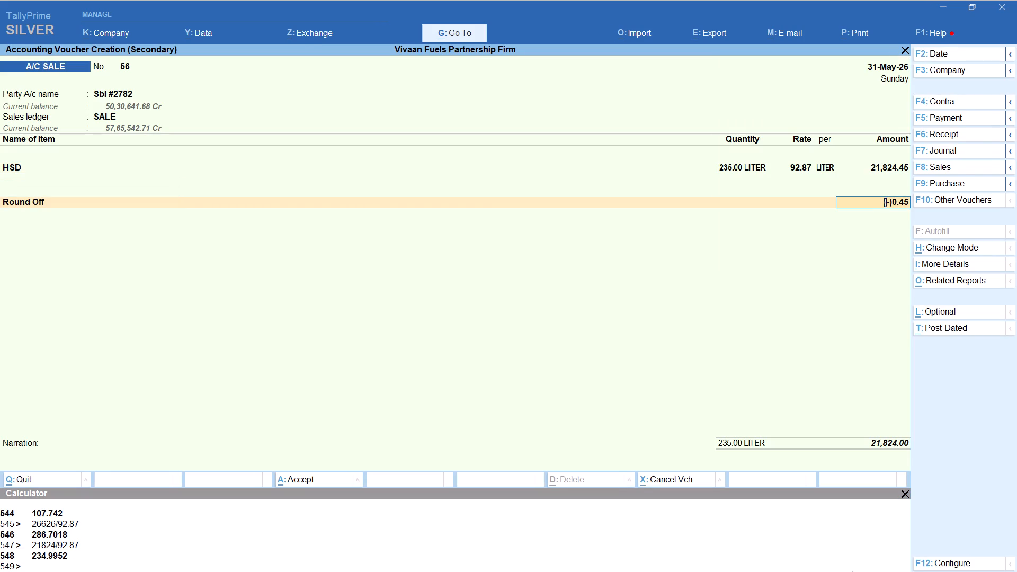
key(ctrl+a)
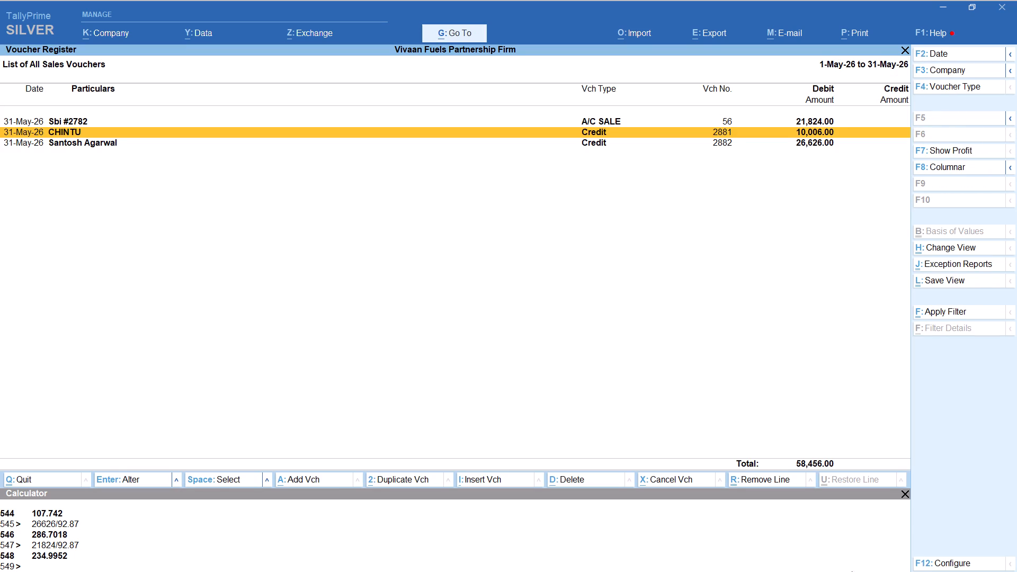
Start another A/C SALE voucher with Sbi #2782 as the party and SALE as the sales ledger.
key(Up)
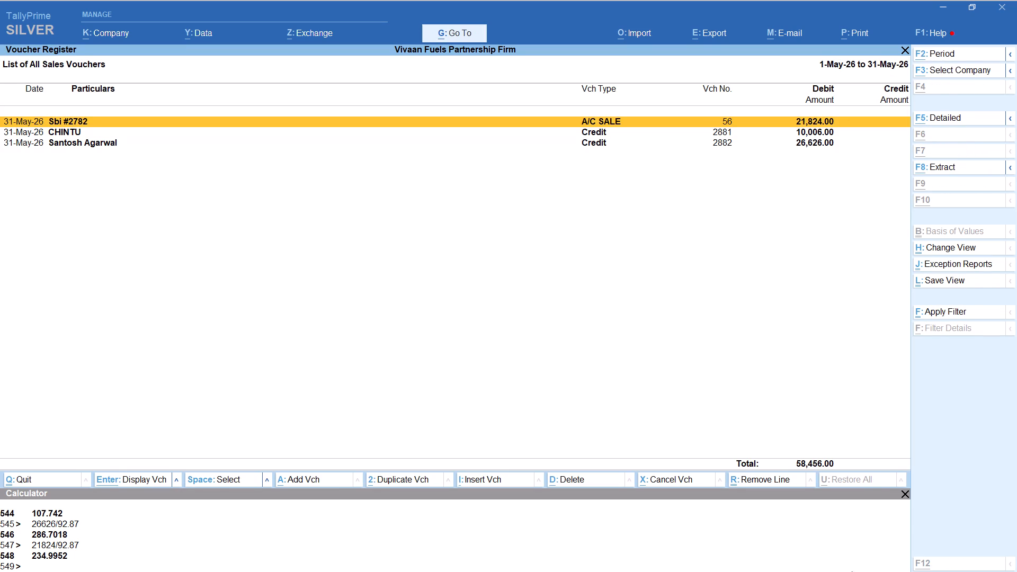
key(alt+a)
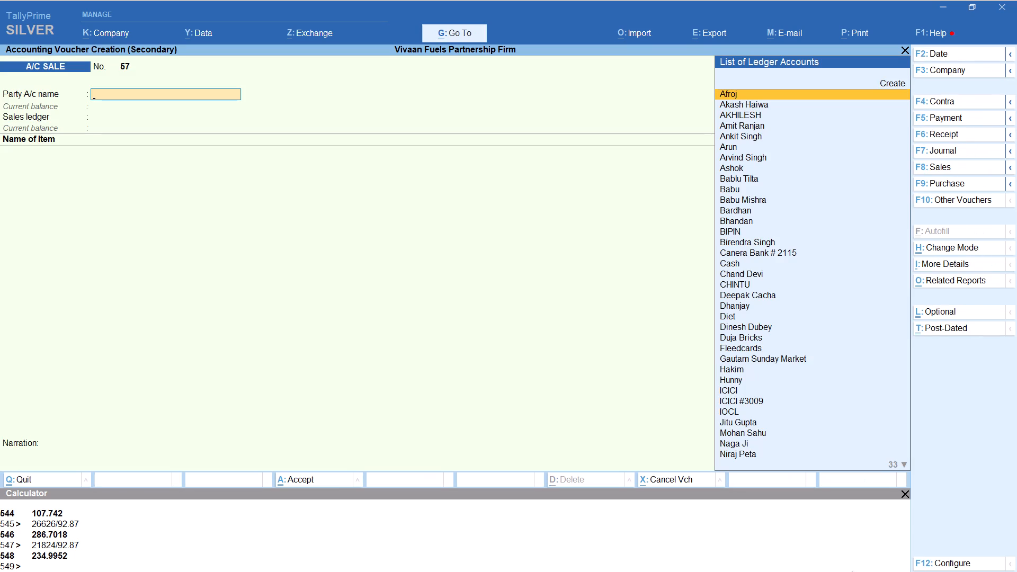
text(sb)
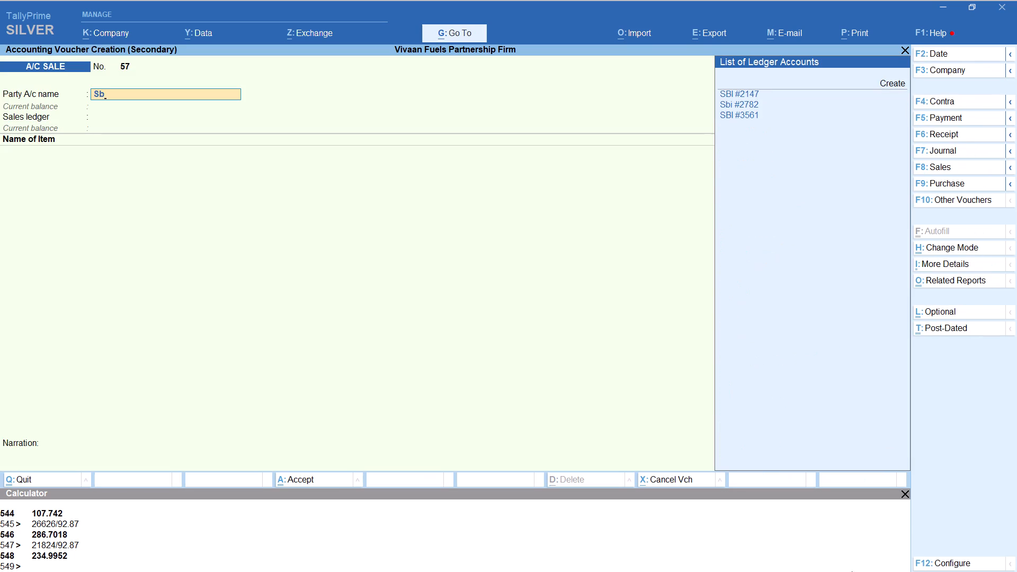
key(Down)
key(Down)
key(Return)
key(Return)
key(Return)
key(Return)
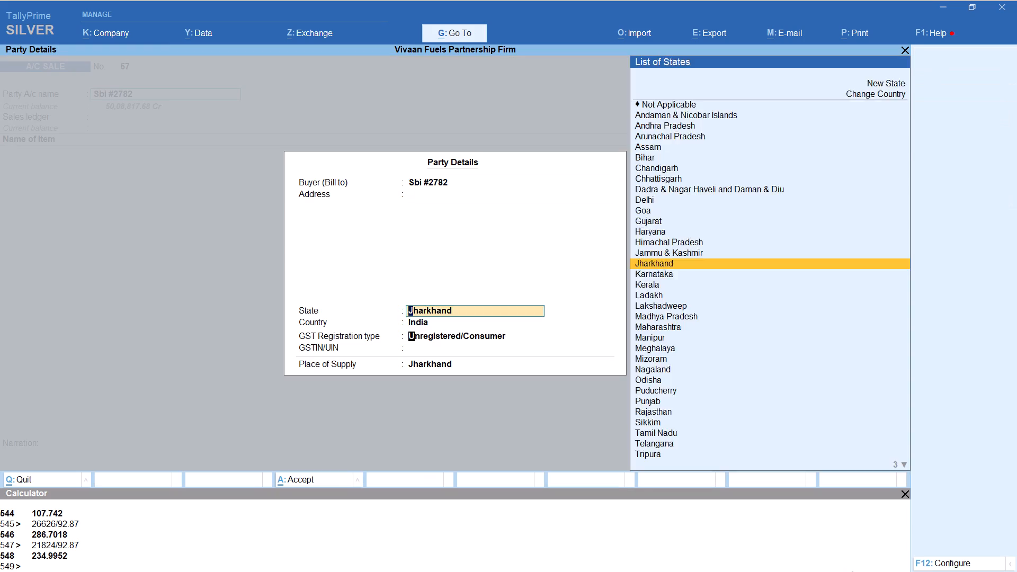
key(Return)
key(Return)
key(Return)
key(Return)
Add the HSD item without a tracking number, calculating its quantity as 24610/92.87 at the per-liter rate.
text(hs)
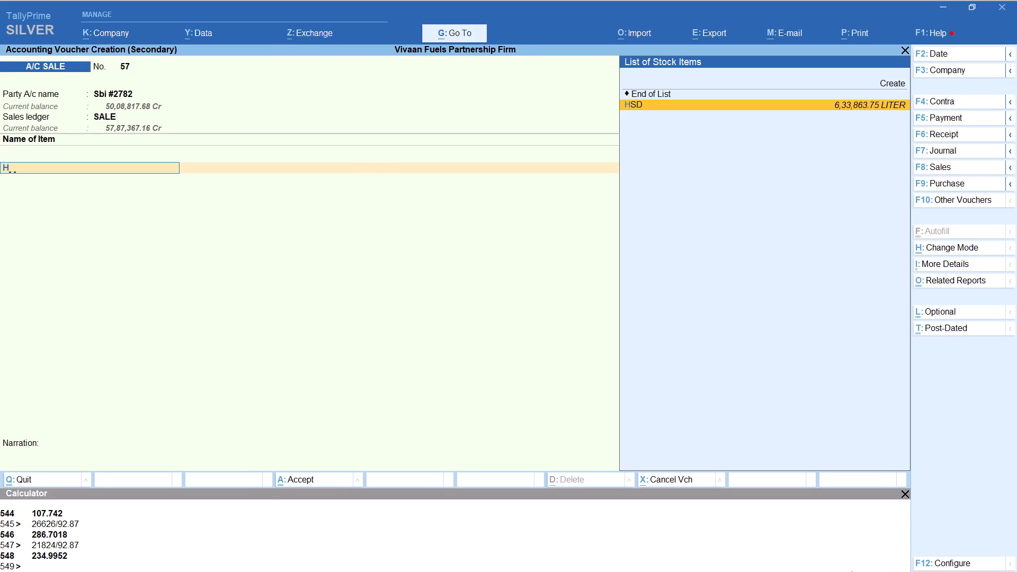
key(Return)
key(Up)
key(Return)
key(alt+c)
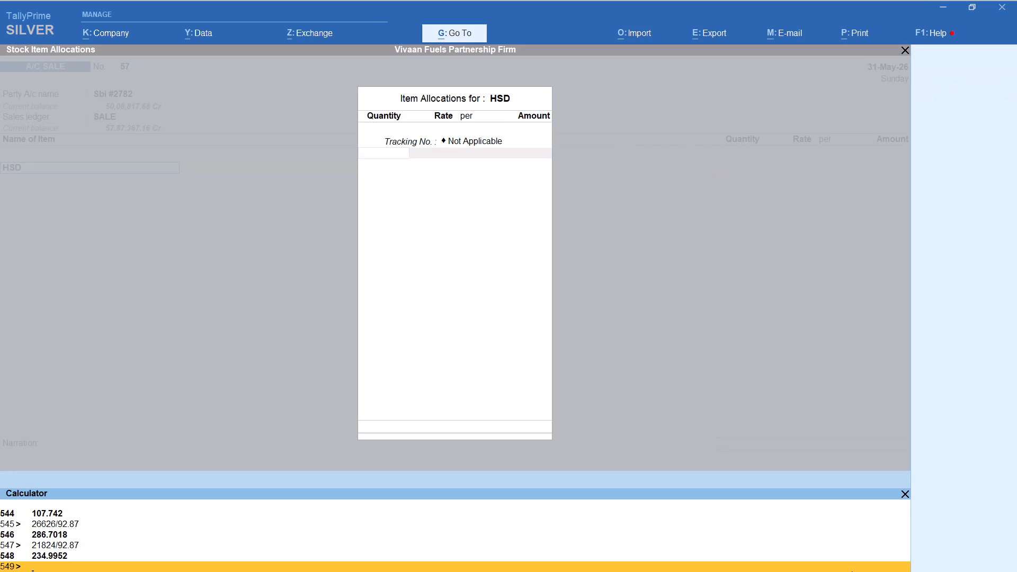
text(24610)
text(/92.87)
key(Return)
key(Return)
key(Return)
key(Return)
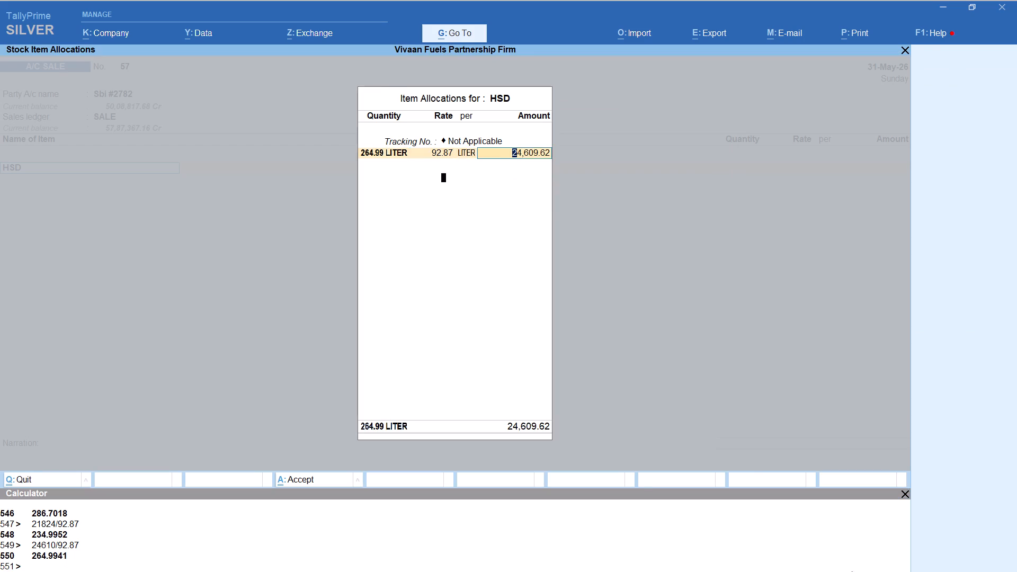
key(Return)
key(Return)
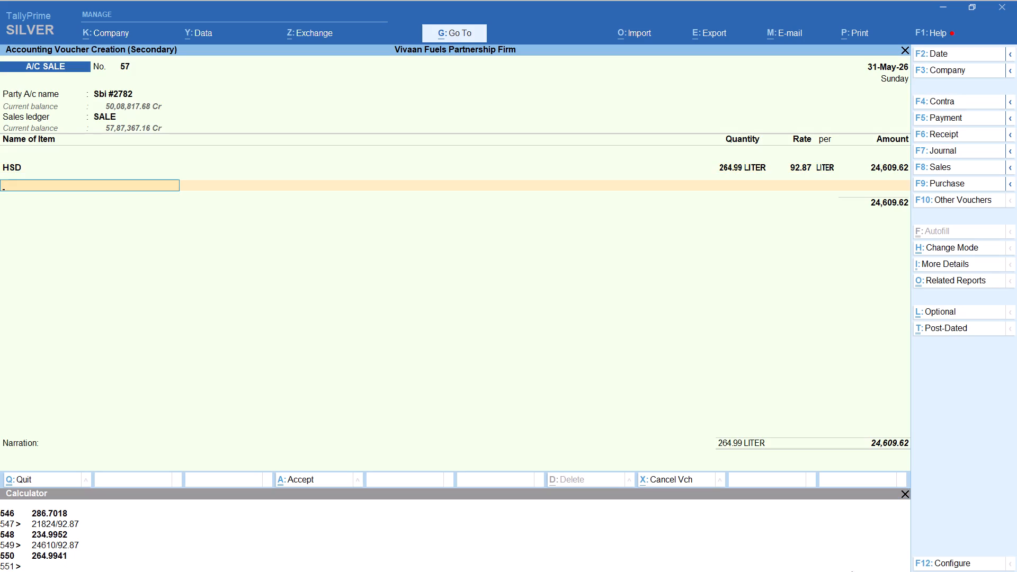
key(Return)
text(rou)
key(Return)
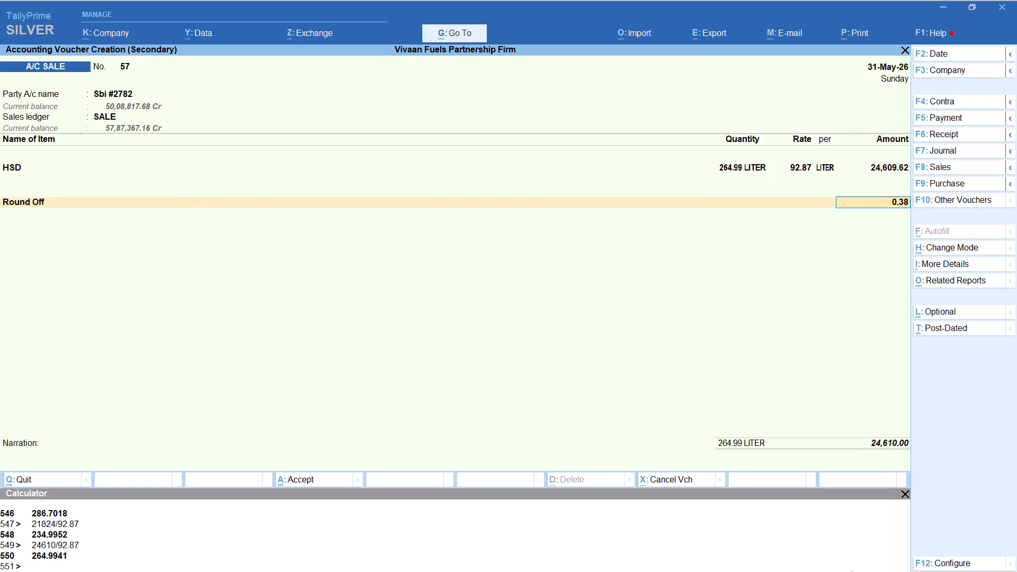
key(ctrl+a)
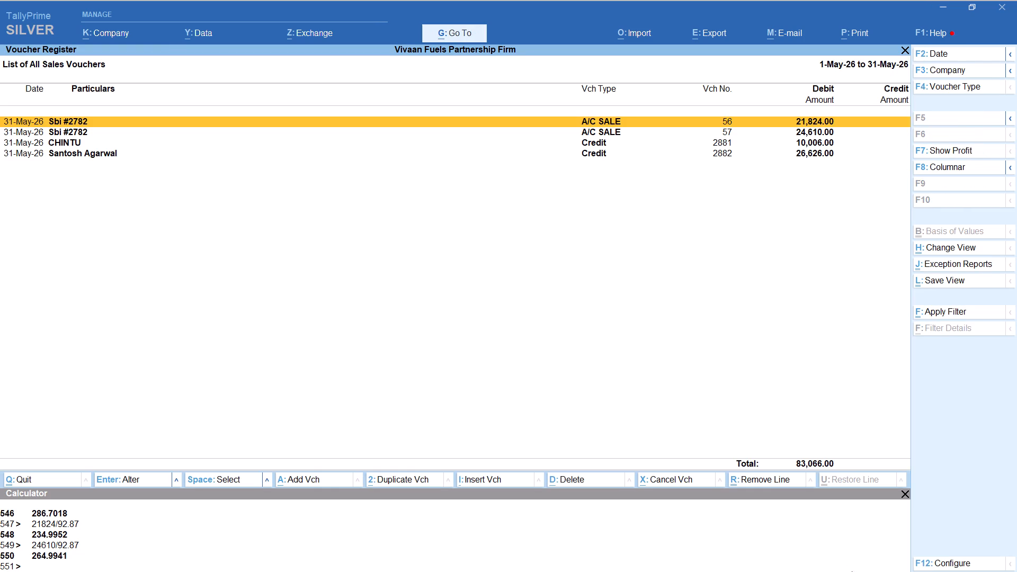
key(alt+a)
text(ravind)
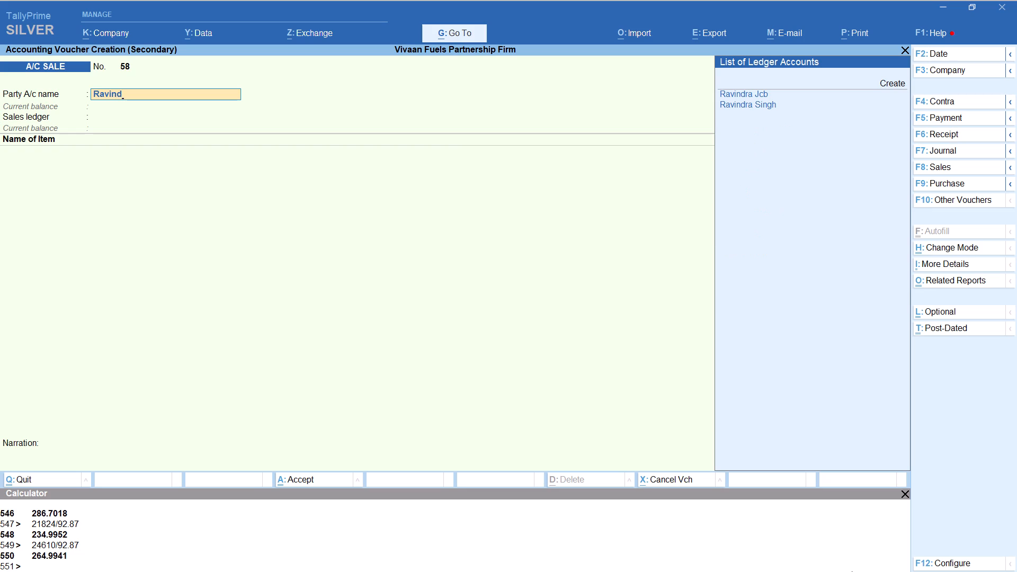
key(Down)
key(Down)
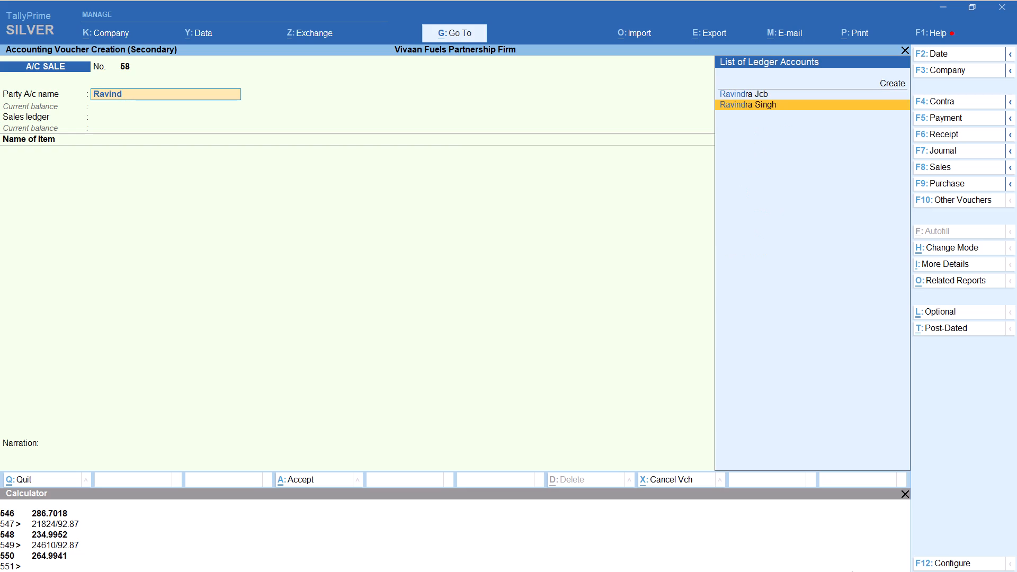
key(Up)
key(Return)
key(Return)
key(Return)
key(Return)
key(Return)
key(Return)
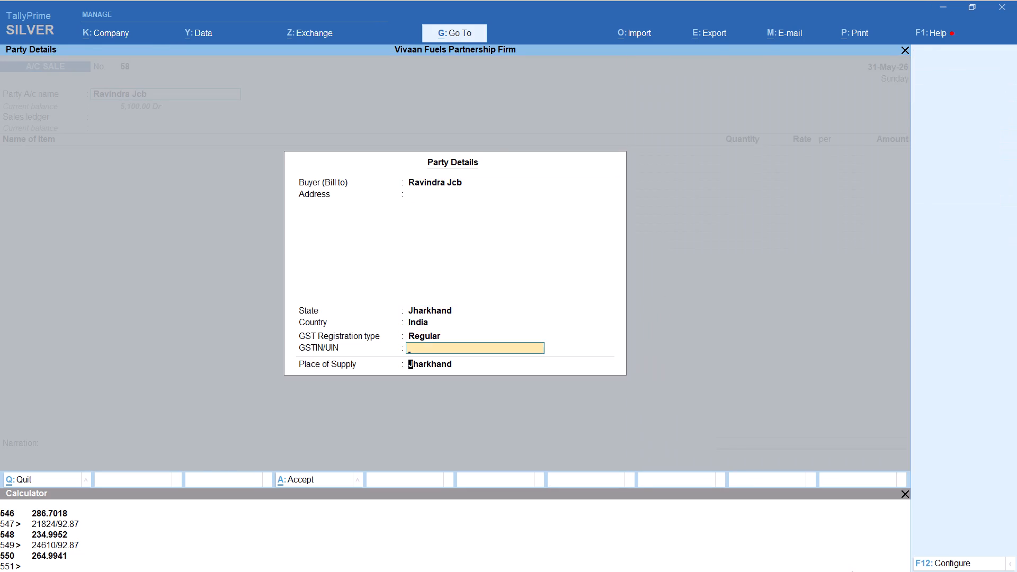
key(Return)
key(Return)
Add the HSD item without a tracking number, calculating its quantity as 1000/92.87 at the per-liter rate.
text(hsd)
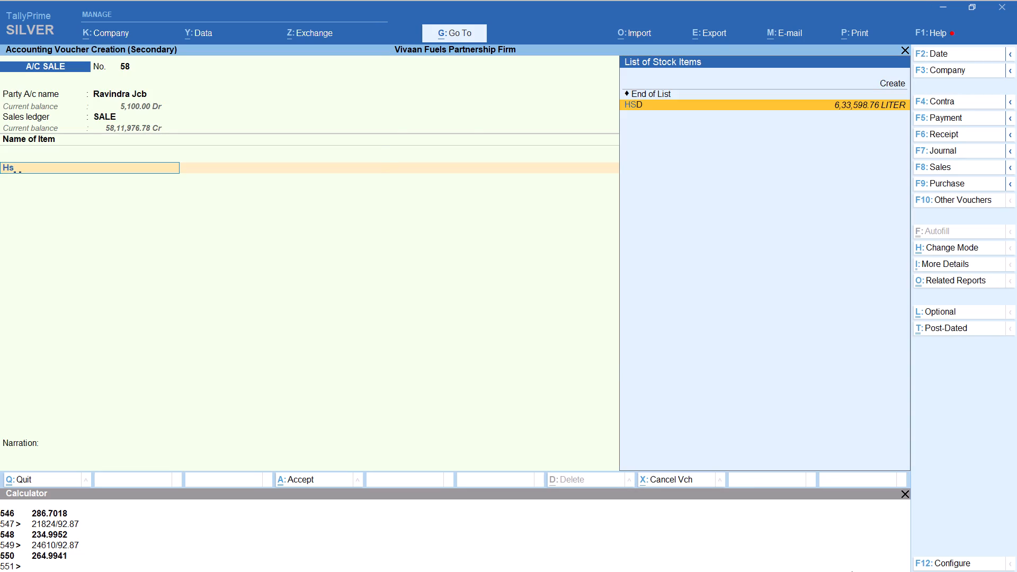
key(Return)
key(Up)
key(Return)
key(alt+c)
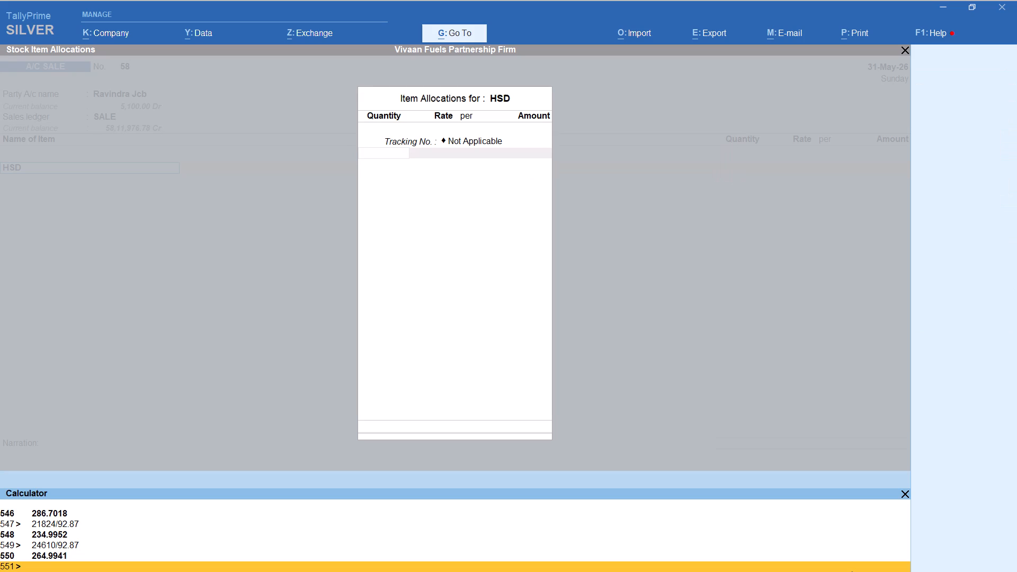
text(1000/92.87)
key(Return)
key(Return)
key(Return)
key(Return)
key(Return)
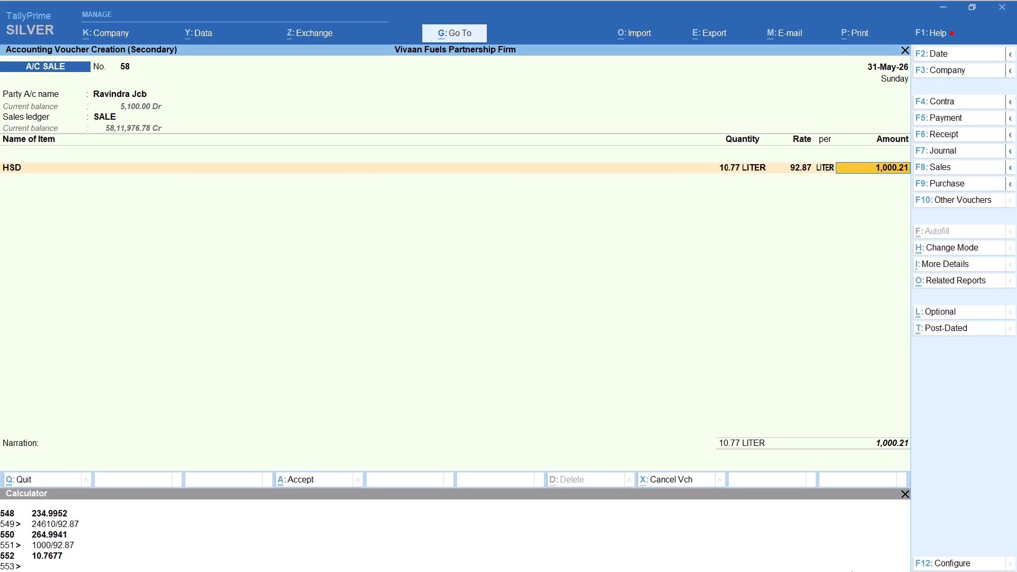
key(Return)
Add the Round Off ledger to bring the Ravindra Jcb voucher to 1,000.00, and save the voucher.
key(Return)
text(rou)
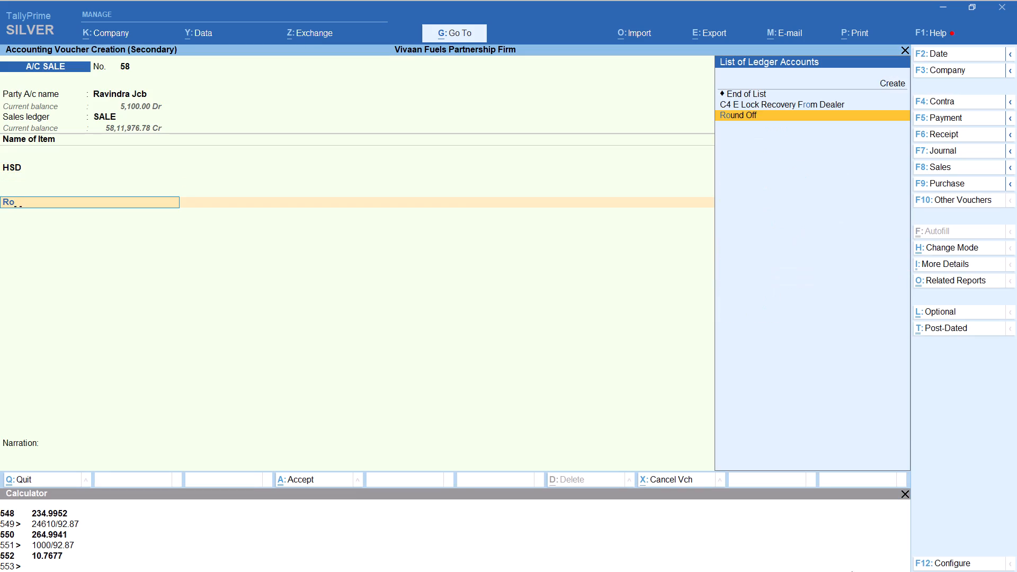
key(Return)
key(ctrl+a)
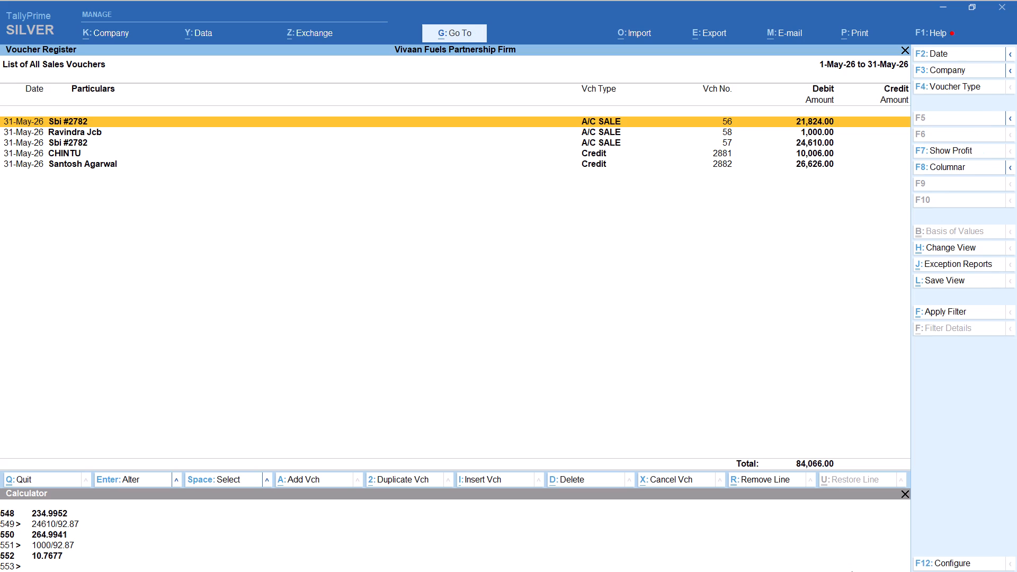
Start a new sales voucher and change its voucher type to Credit.
key(alt+a)
text(ra)
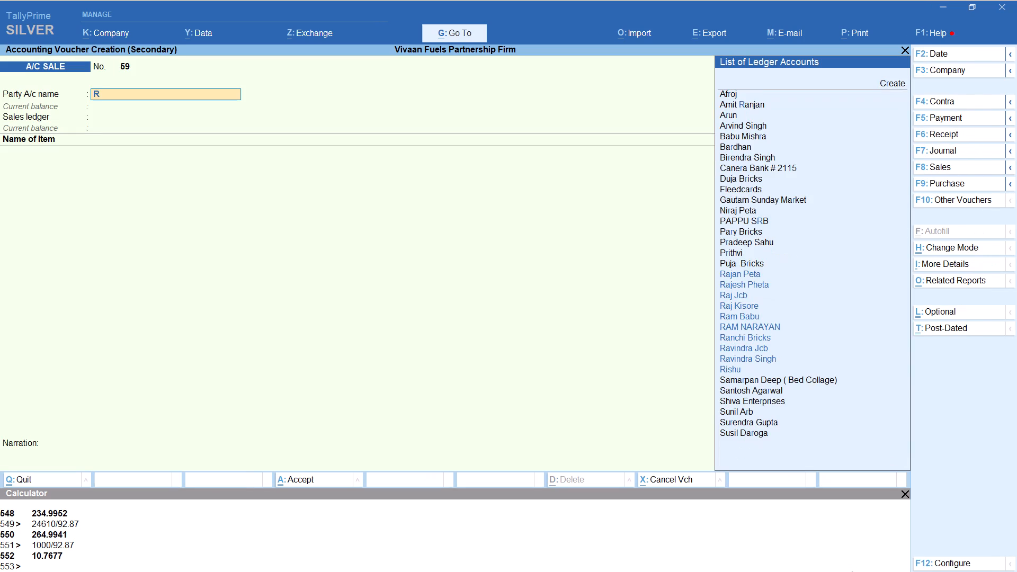
key(v)
key(F8)
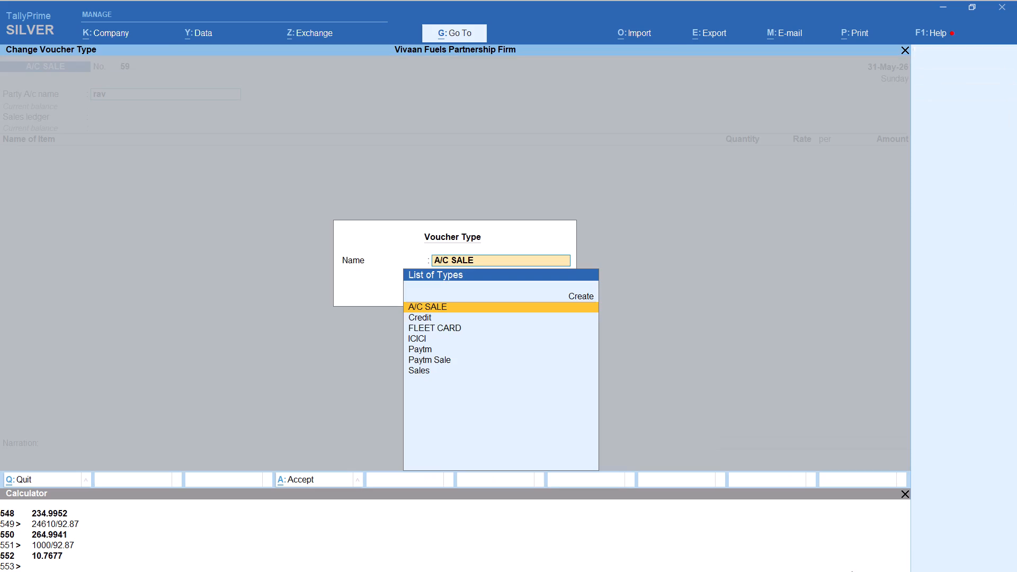
key(Down)
key(Down)
key(Down)
key(Down)
key(Up)
key(Up)
key(Up)
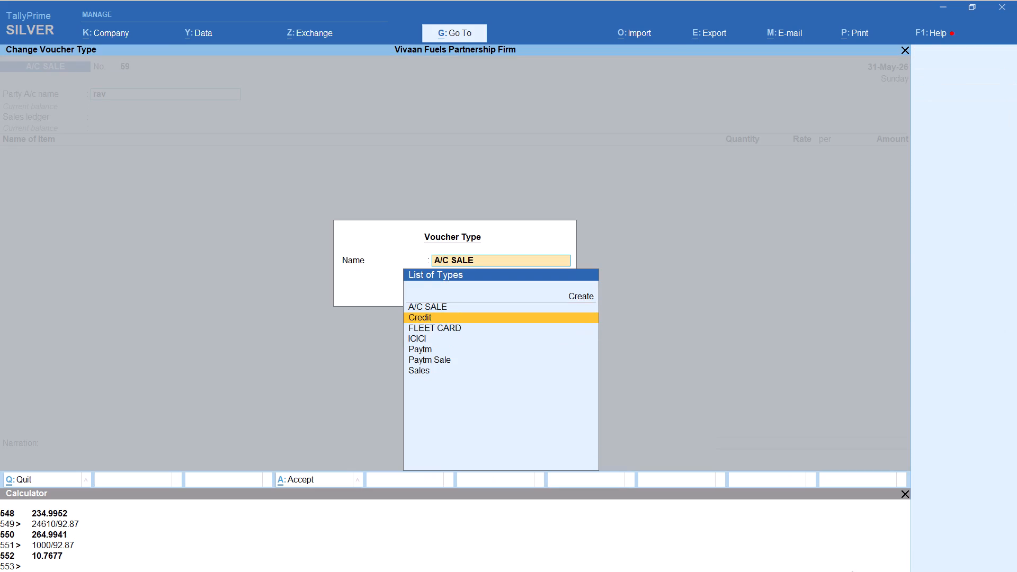
key(Return)
Set the other Ravindra ledger, not Ravindra Jcb, as the Credit voucher's party, with SALE as the sales ledger.
text(ra)
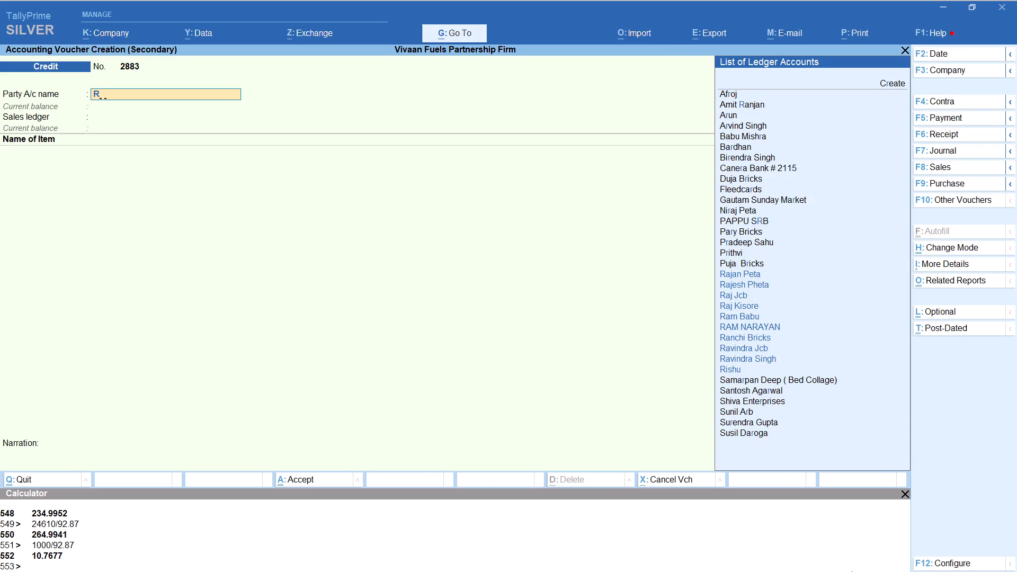
text(vindr)
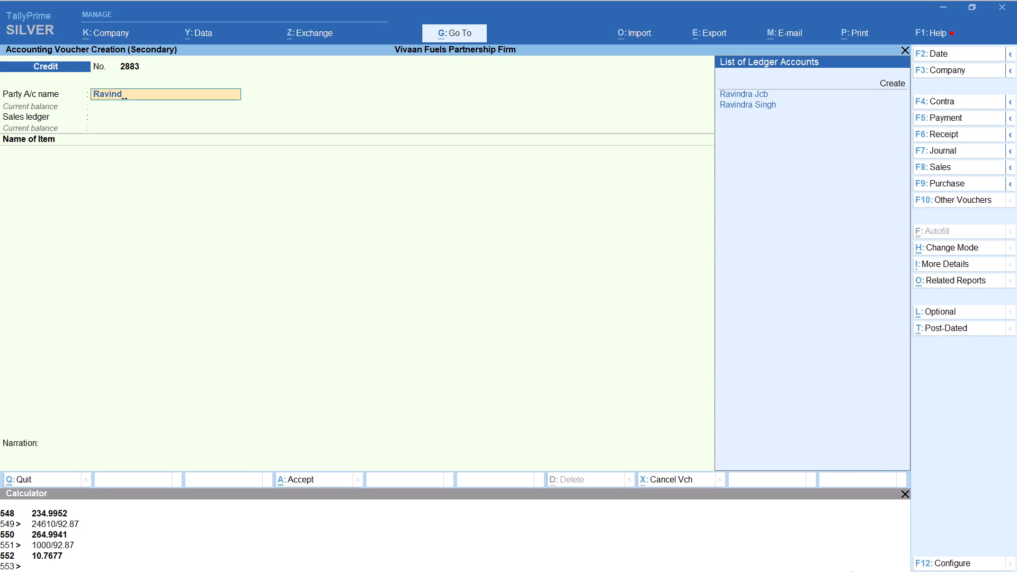
key(Down)
key(Down)
key(Return)
key(Return)
key(Return)
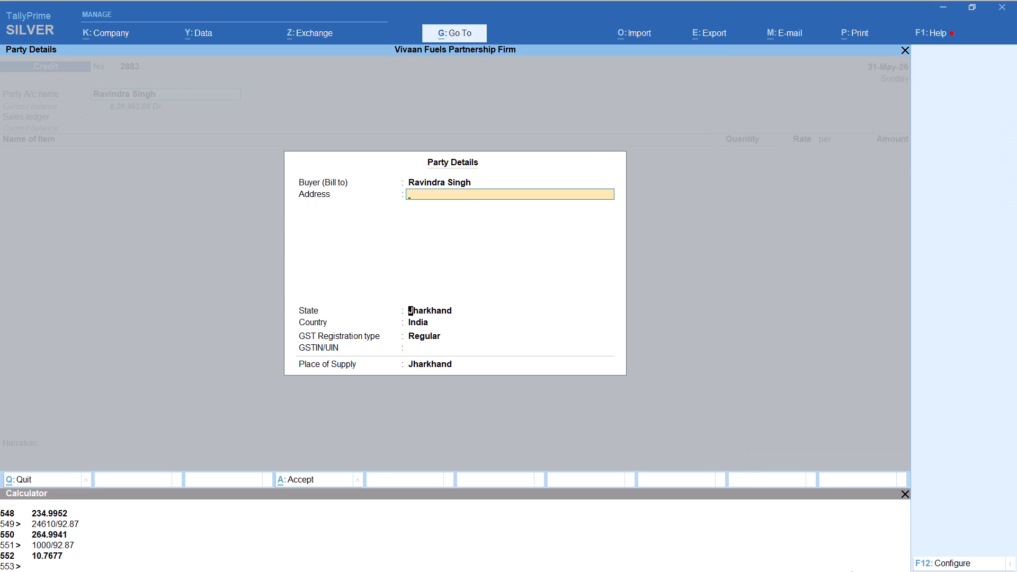
key(Return)
key(Return)
key(Return)
key(Return)
key(Return)
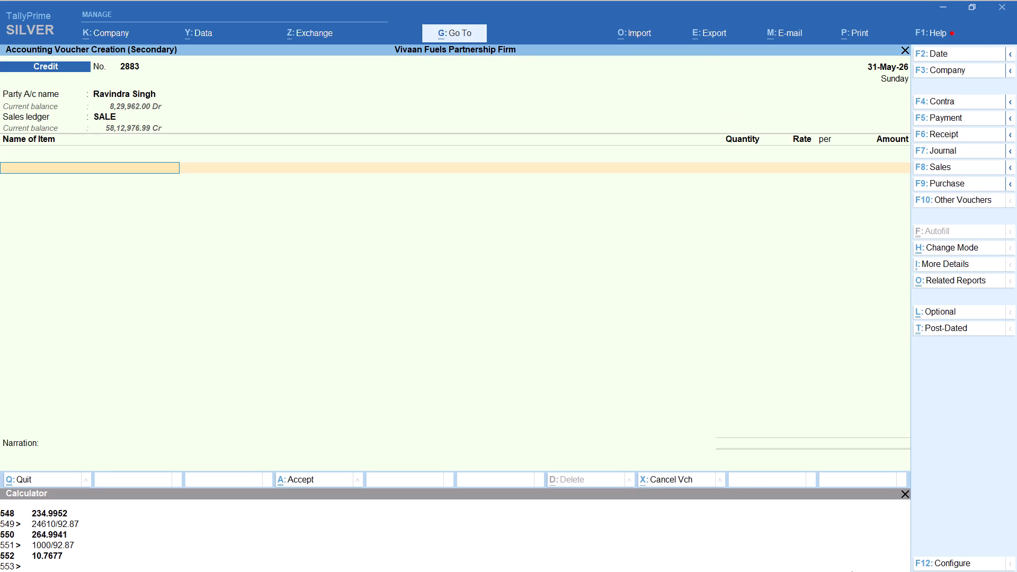
Add the HSD item without a tracking number, calculating its quantity as 3034/92.87 at the per-liter rate.
text(hsd)
key(Return)
key(Up)
key(Return)
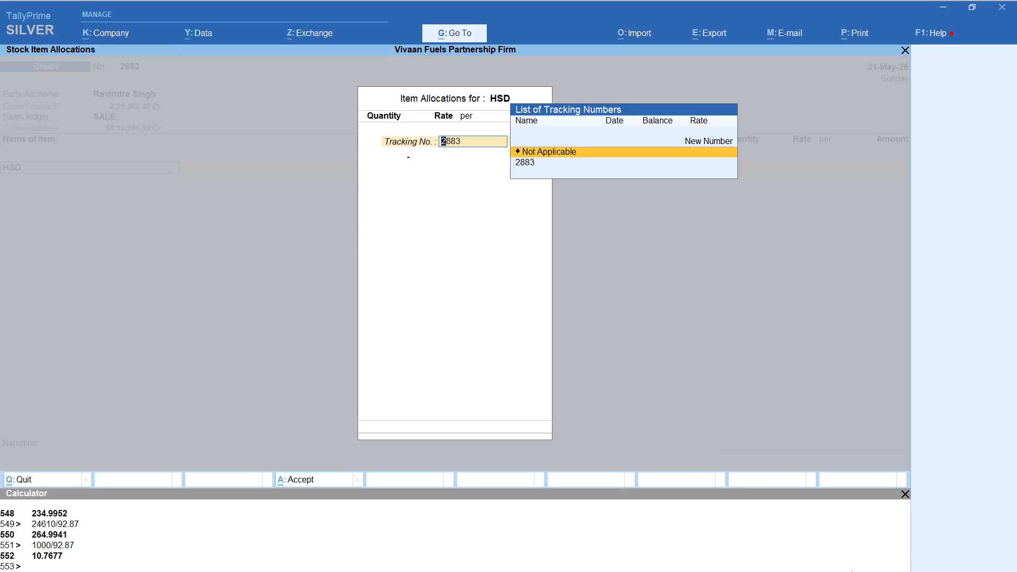
key(alt+c)
text(3034/92.87)
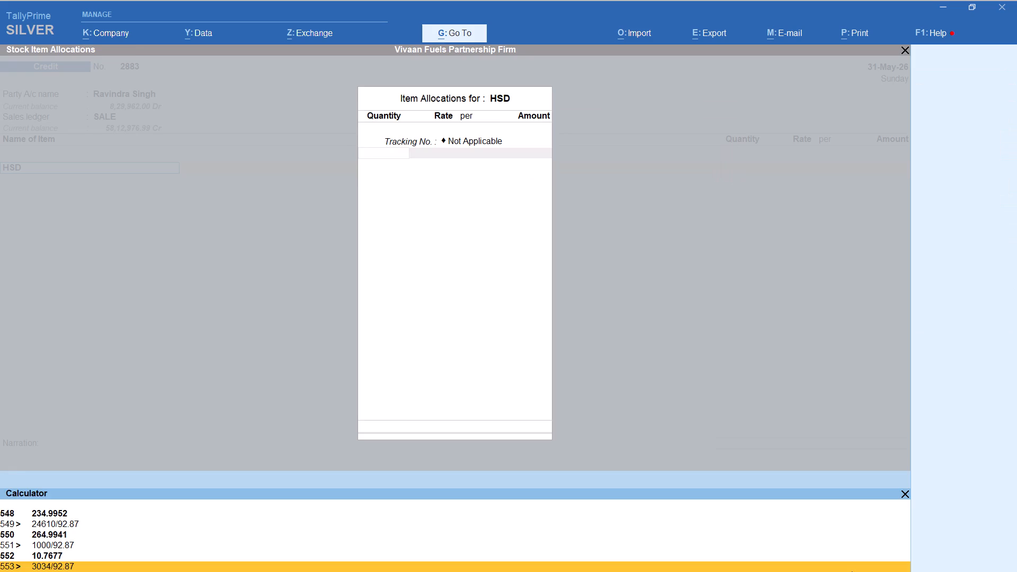
key(Return)
key(Return)
key(Return)
key(Return)
key(Return)
key(Return)
key(Return)
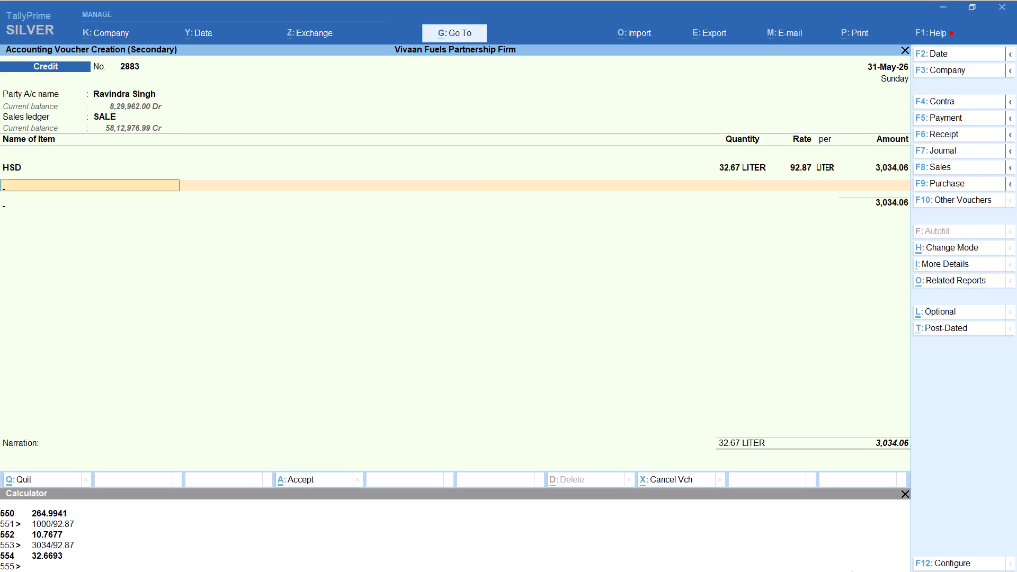
Add the Round Off ledger to bring the Ravindra Credit voucher to 3,034.00, and save the voucher.
text(rou)
key(Return)
key(ctrl+a)
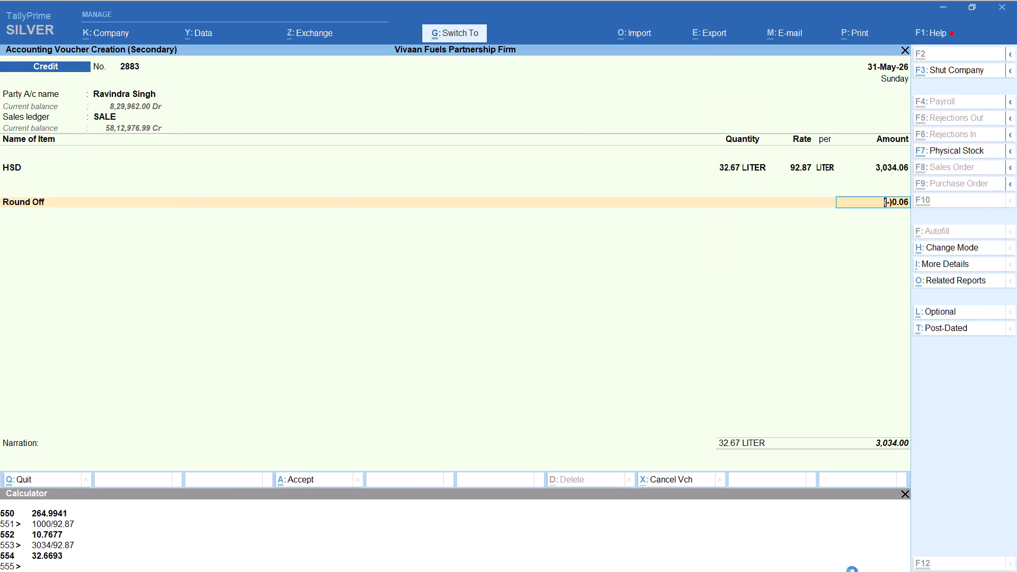
Start an A/C SALE voucher with the Pary Bricks ledger as the party and SALE as the sales ledger.
key(alt+a)
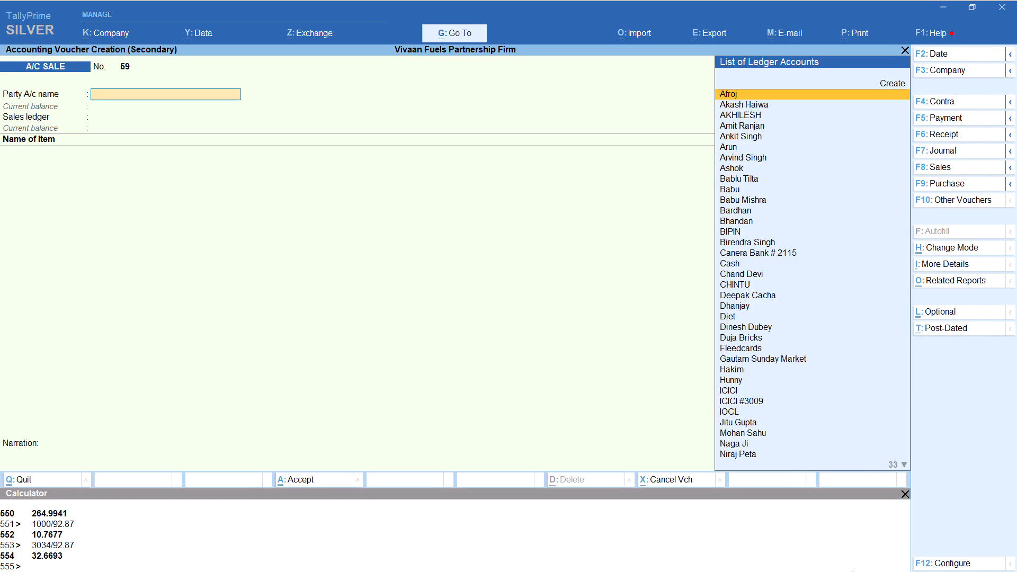
text(pary)
key(Return)
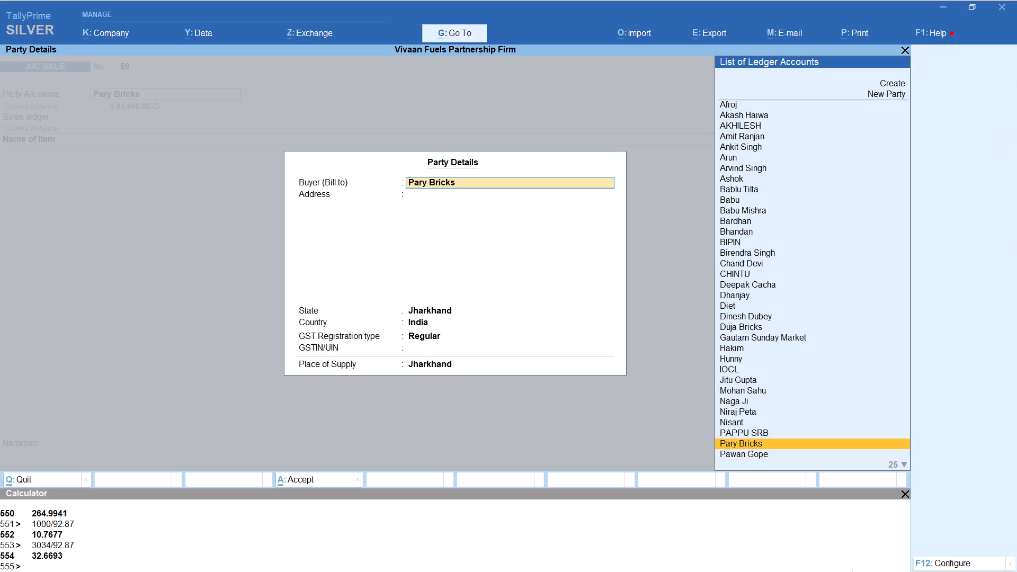
key(Return)
key(Return)
key(Return)
key(Return)
key(Return)
key(Return)
key(Return)
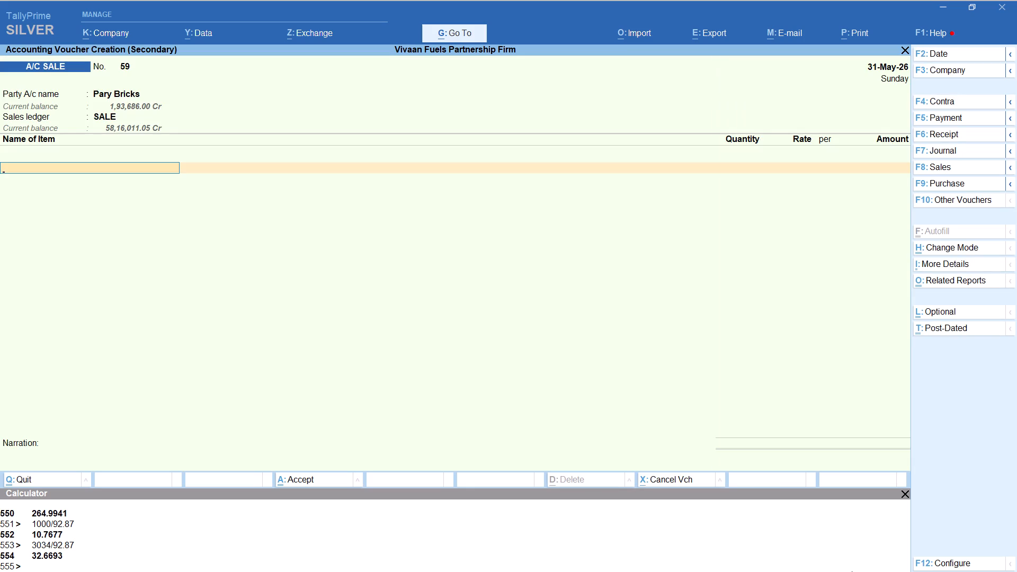
Add the HSD item without a tracking number, calculating its quantity as 4010/92.87 at the per-liter rate.
key(h)
key(Return)
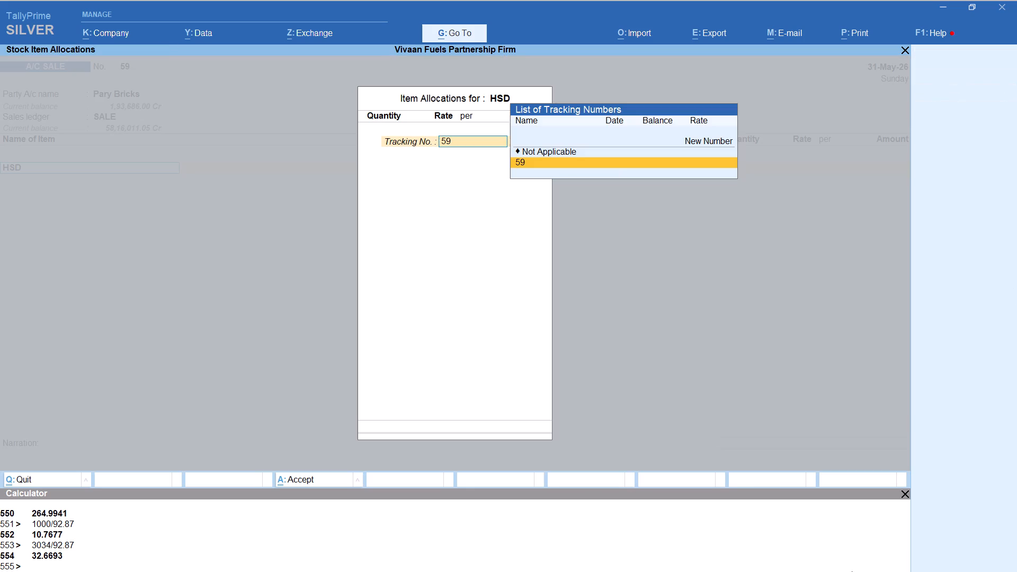
key(Up)
key(Return)
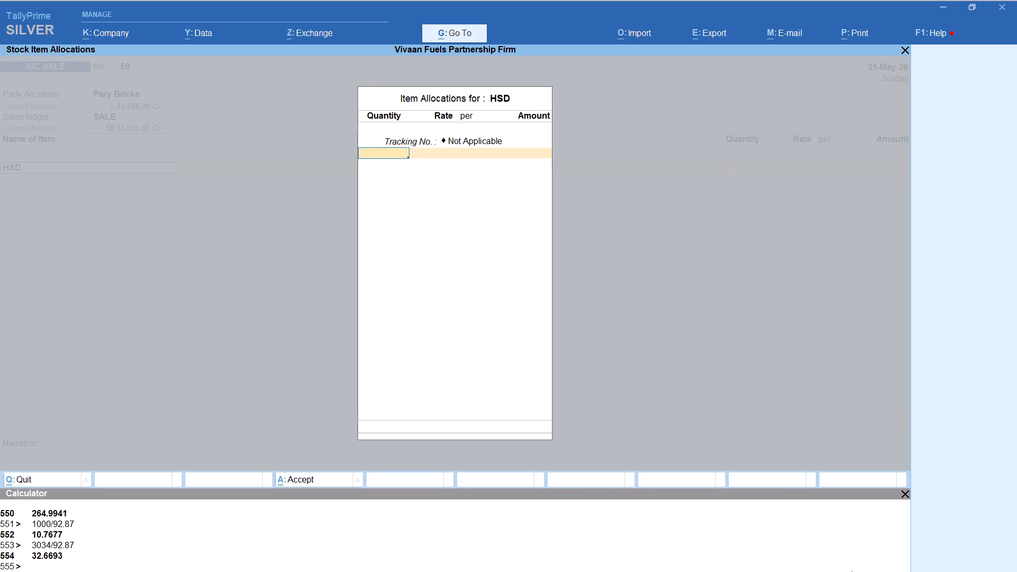
key(alt+c)
text(4010)
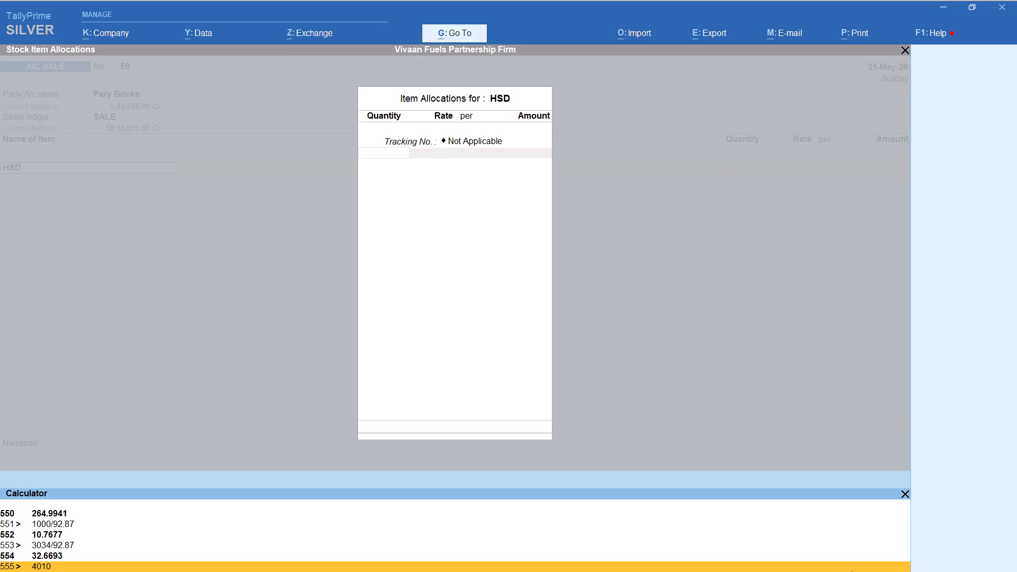
text(/92.87)
key(Return)
key(Return)
key(Return)
key(Return)
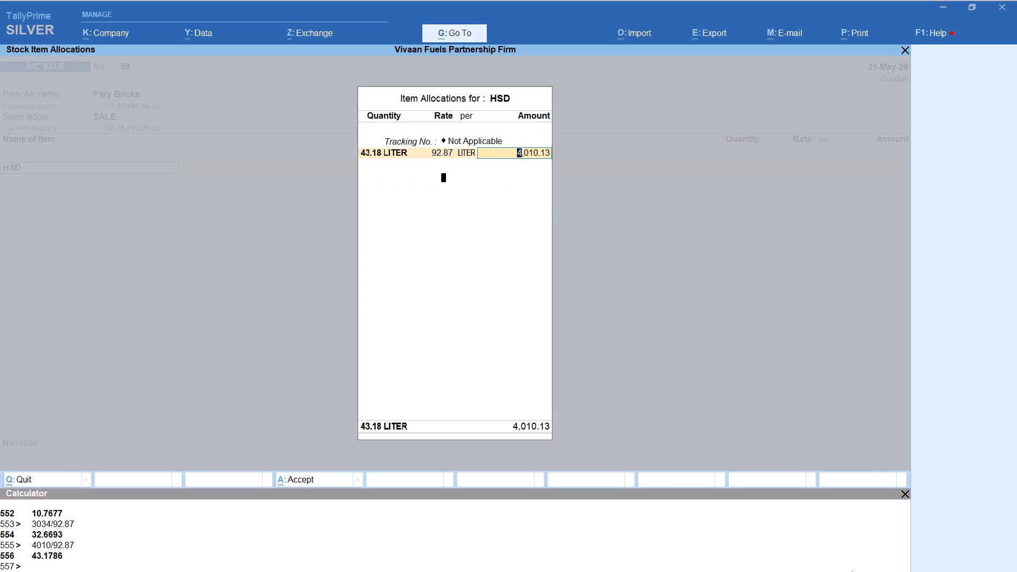
key(Return)
key(Return)
key(Return)
Add the Round Off ledger to bring the Pary Bricks voucher to 4,010.00, and save the voucher.
text(rou)
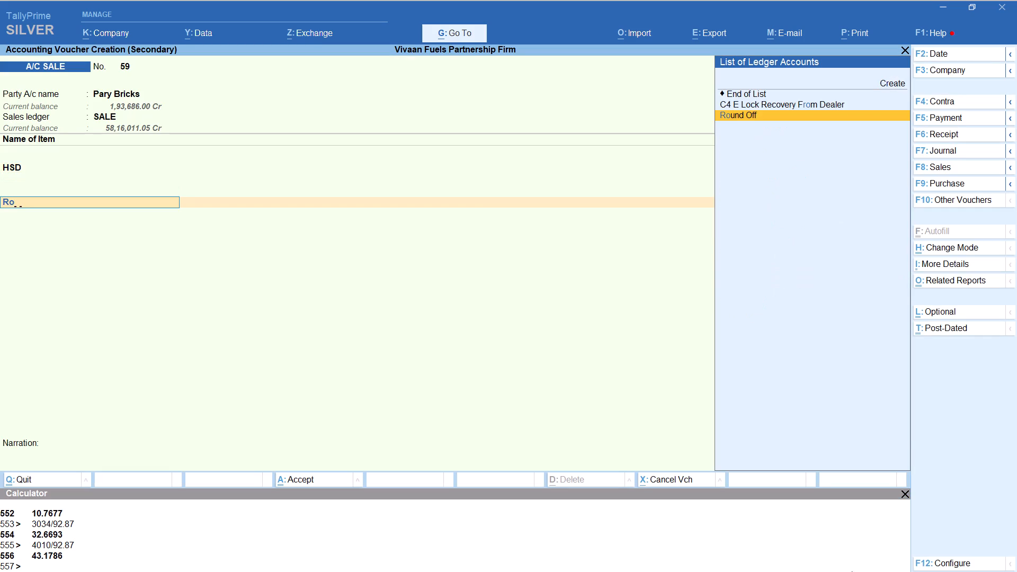
key(Return)
key(ctrl+a)
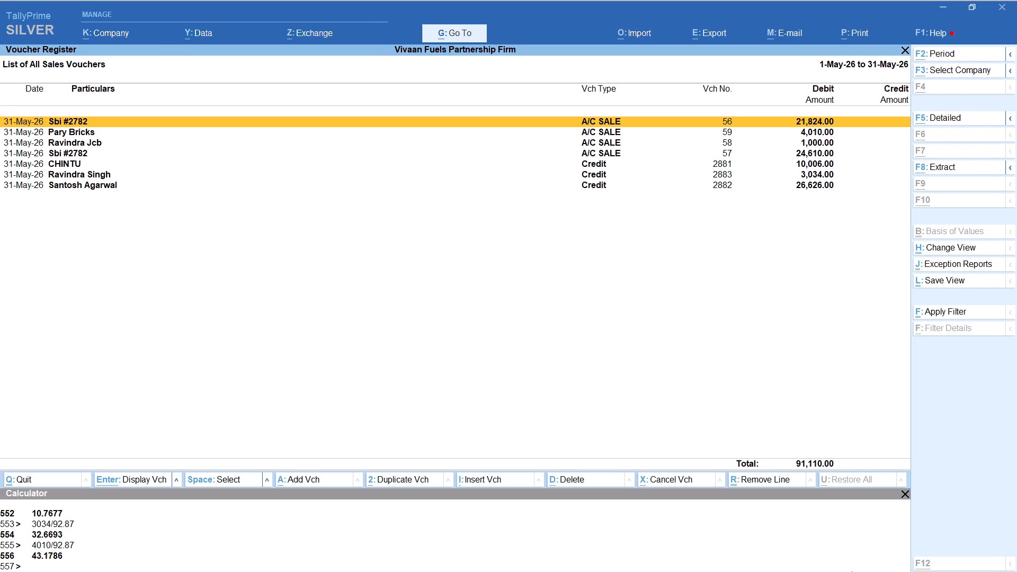
Start another A/C SALE voucher with the Mohan ledger as the party and SALE as the sales ledger.
key(alt+a)
text(moh)
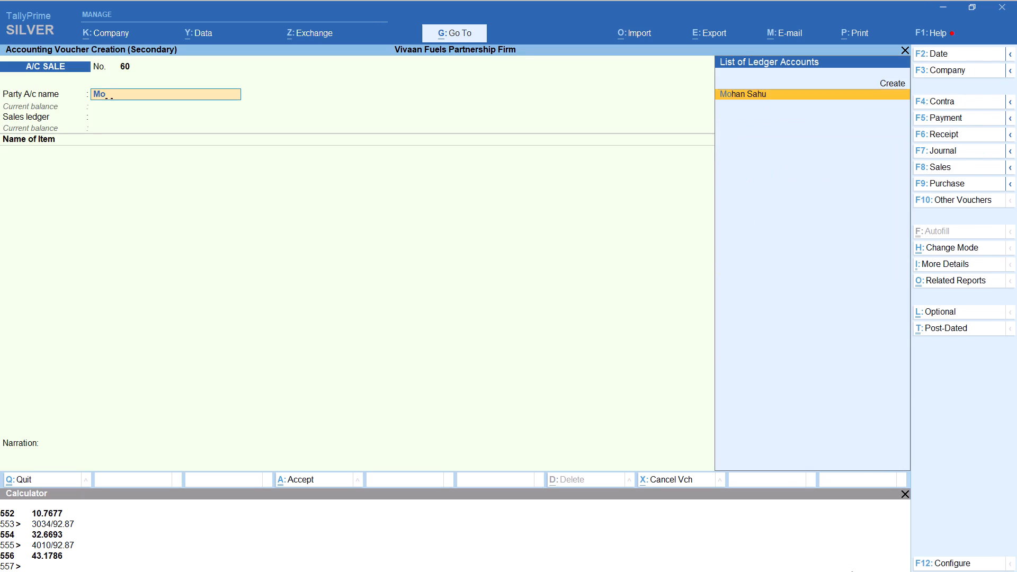
key(Return)
key(Return)
key(Return)
key(Return)
key(Return)
key(Return)
key(Return)
key(Return)
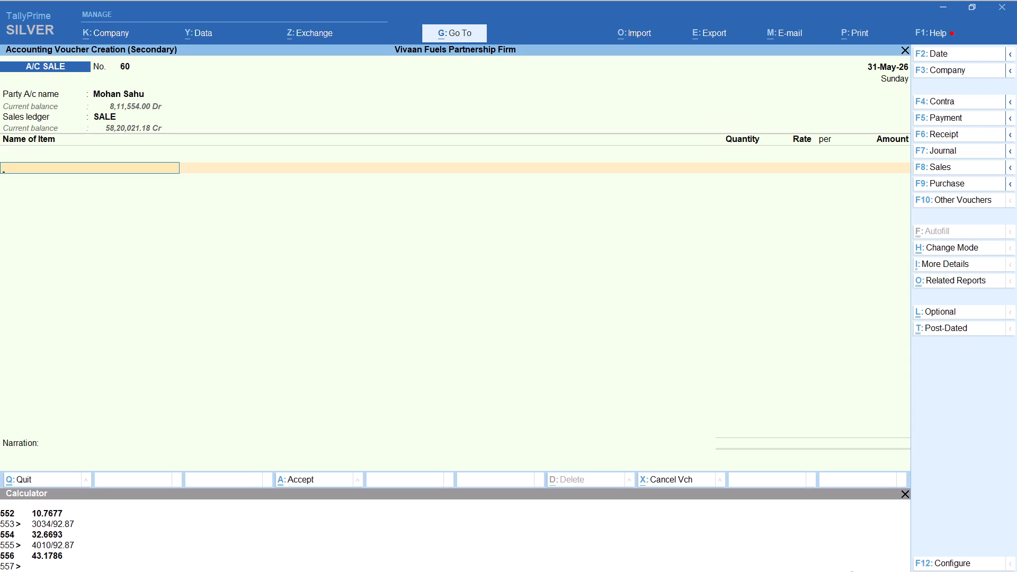
Add the HSD item without a tracking number, calculating its quantity as 500/92.87 at the per-liter rate.
text(hs)
key(Return)
key(Up)
key(Return)
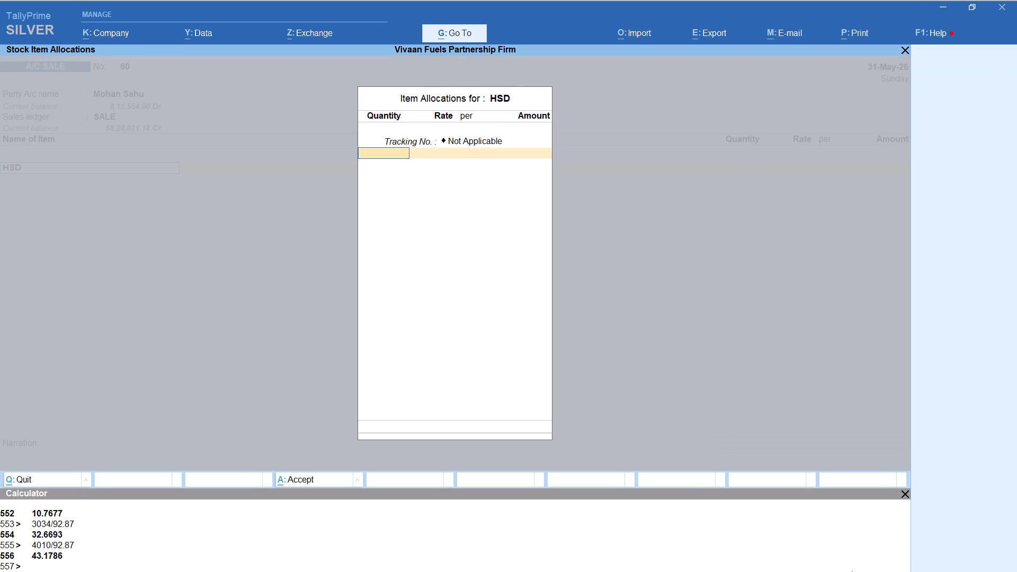
key(alt+c)
text(500/92.87)
key(Return)
key(Return)
key(Return)
key(Return)
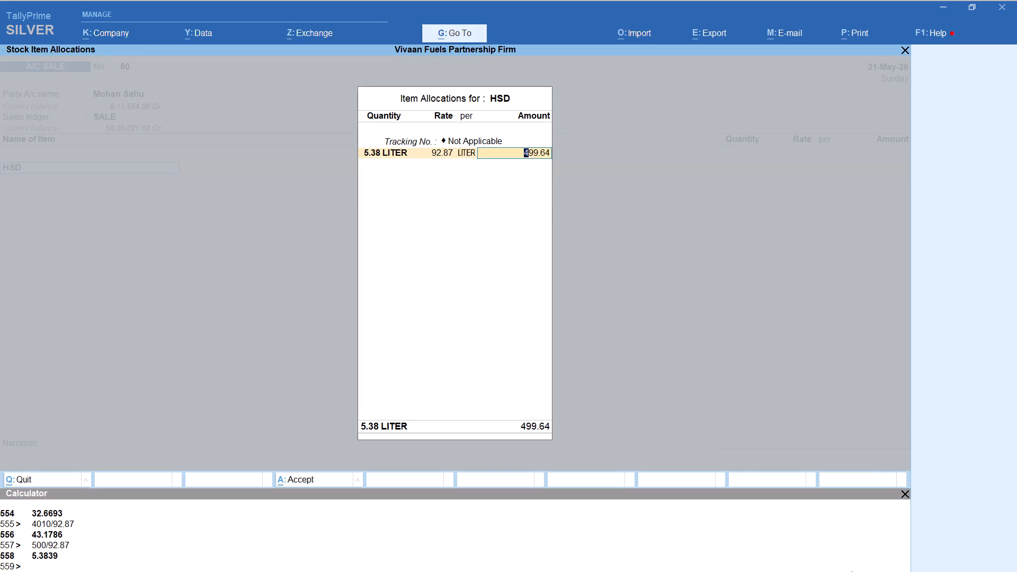
key(Return)
key(Return)
key(Return)
Add the Round Off ledger to bring the Mohan voucher to 500.00, and save the voucher.
text(rou)
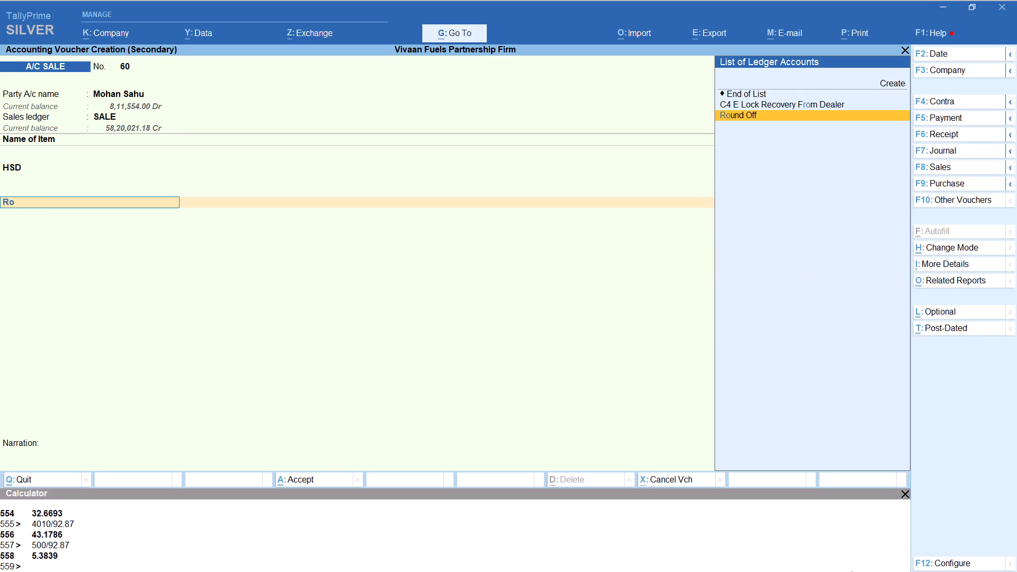
key(Return)
key(ctrl+a)
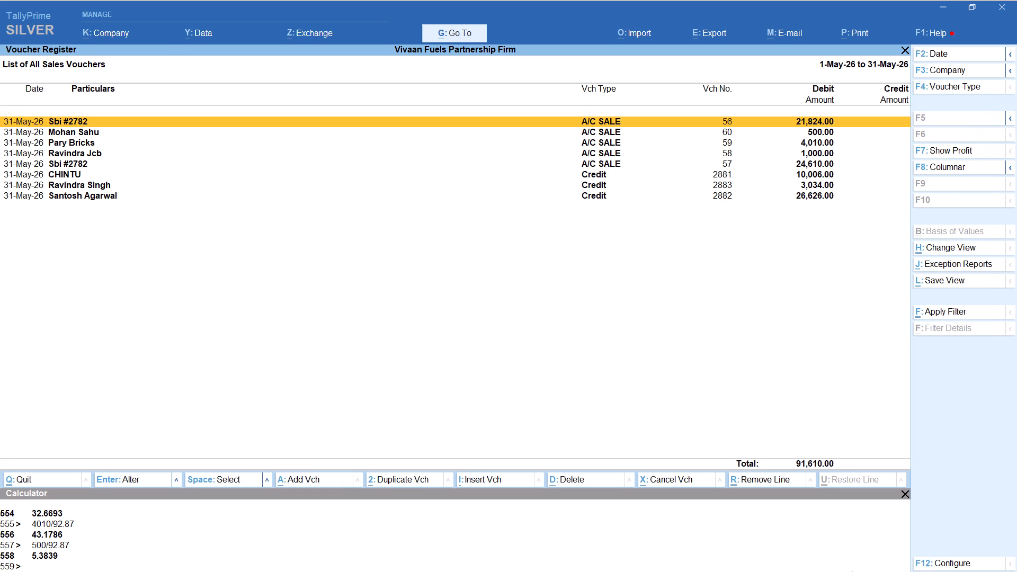
Start another A/C SALE voucher with the Dhanjay ledger as the party and SALE as the sales ledger.
key(alt+a)
text(dha)
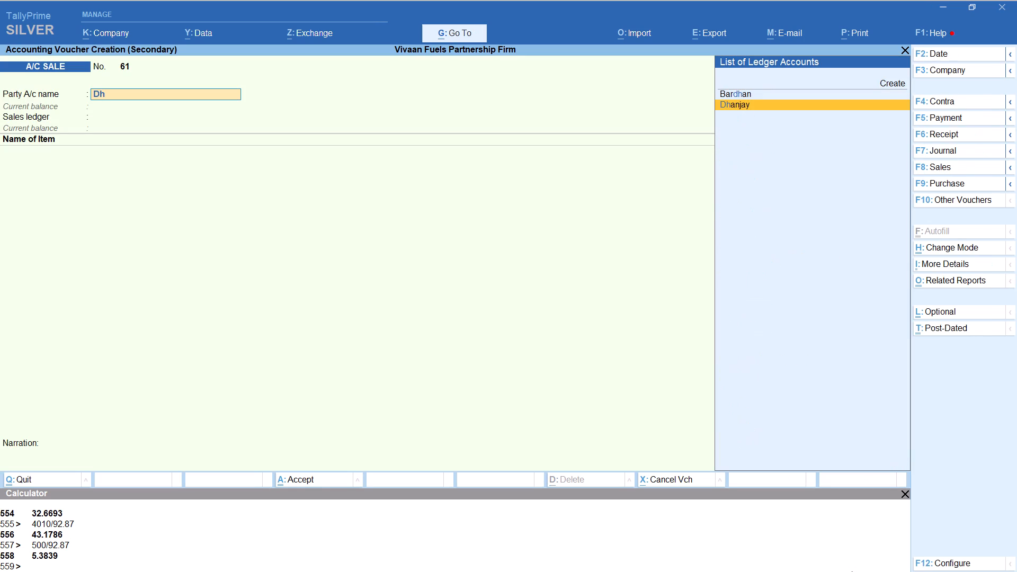
key(Return)
key(Return)
key(Return)
key(Return)
key(Return)
key(Return)
key(Return)
key(Return)
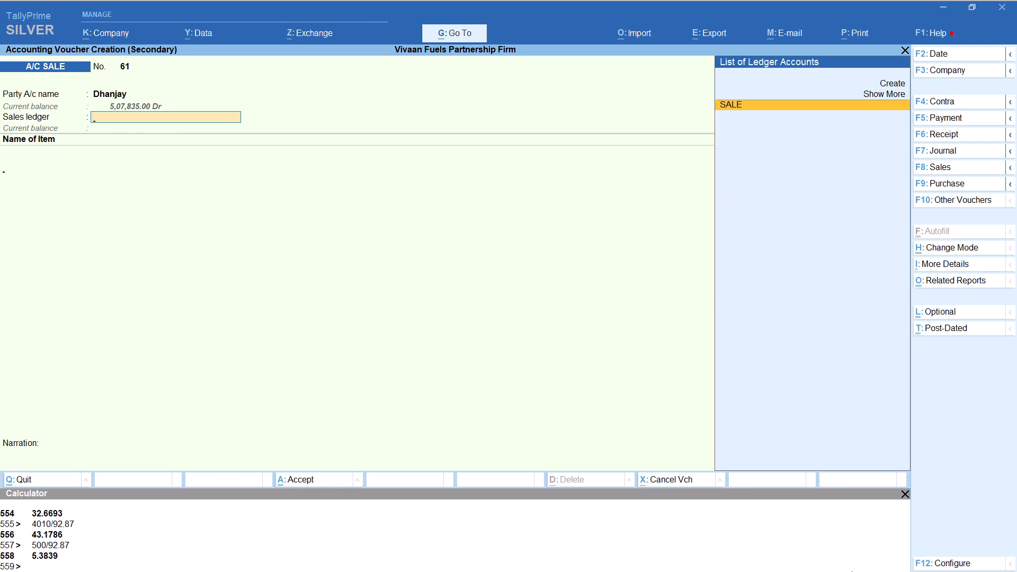
Add the HSD item without a tracking number, calculating its quantity as 8086/92.87 at the per-liter rate.
text(hsd)
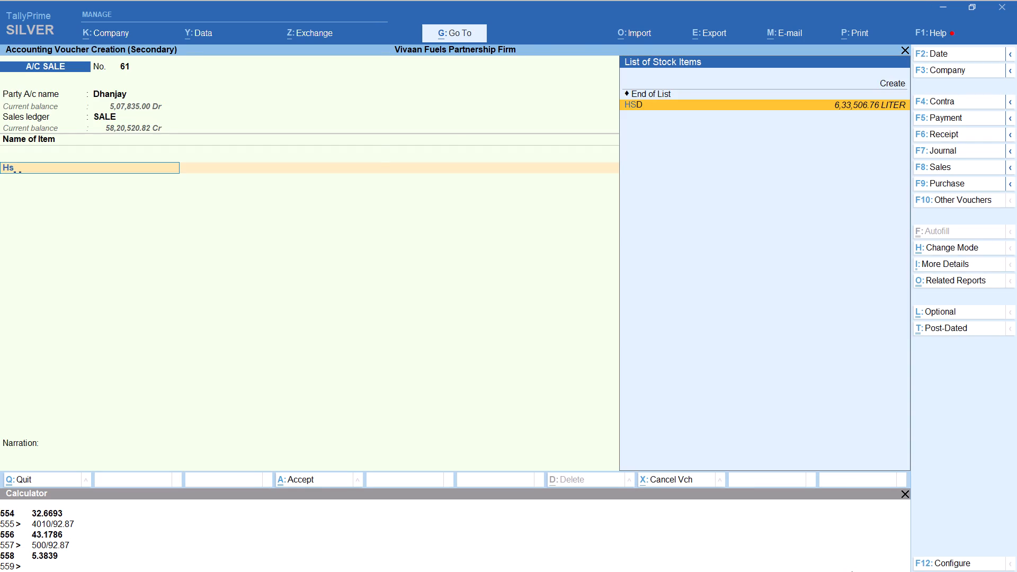
key(Return)
key(Up)
key(Return)
key(alt+c)
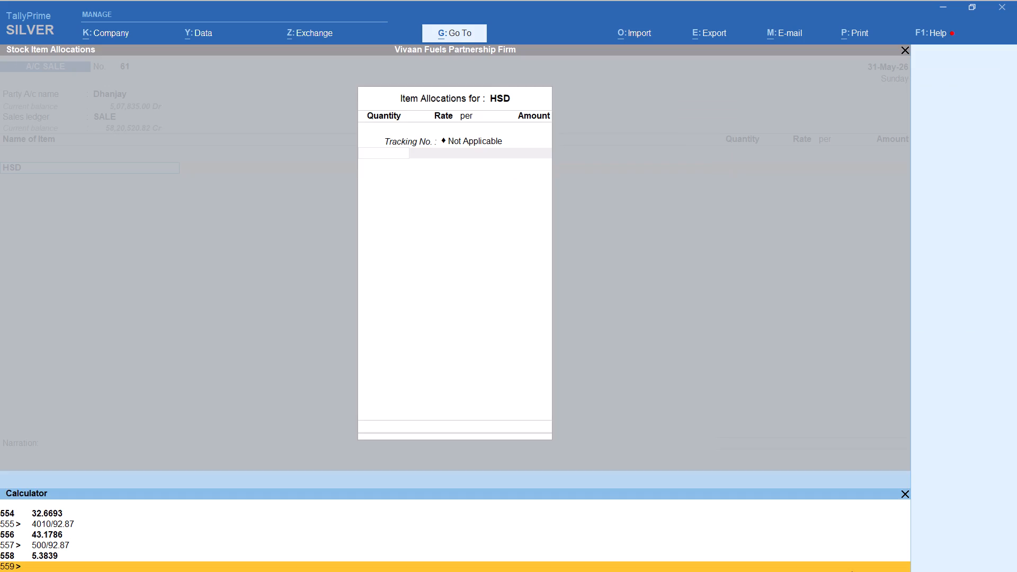
text(8086/92.87)
key(Return)
key(Return)
key(Return)
key(Return)
key(Return)
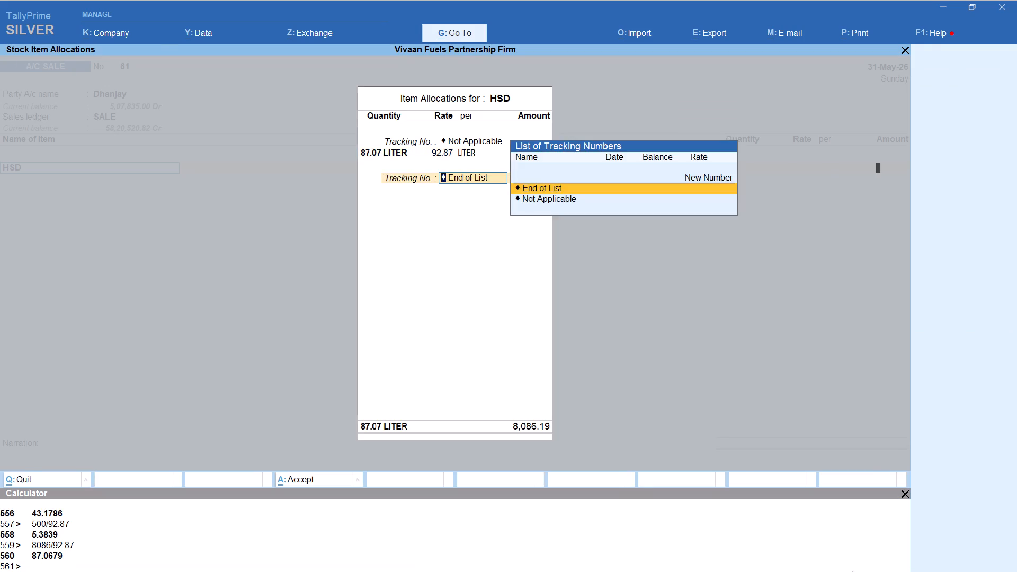
key(Return)
key(Return)
Add the Round Off ledger to bring the Dhanjay voucher to 8,086.00, and save the voucher.
text(rou)
key(Return)
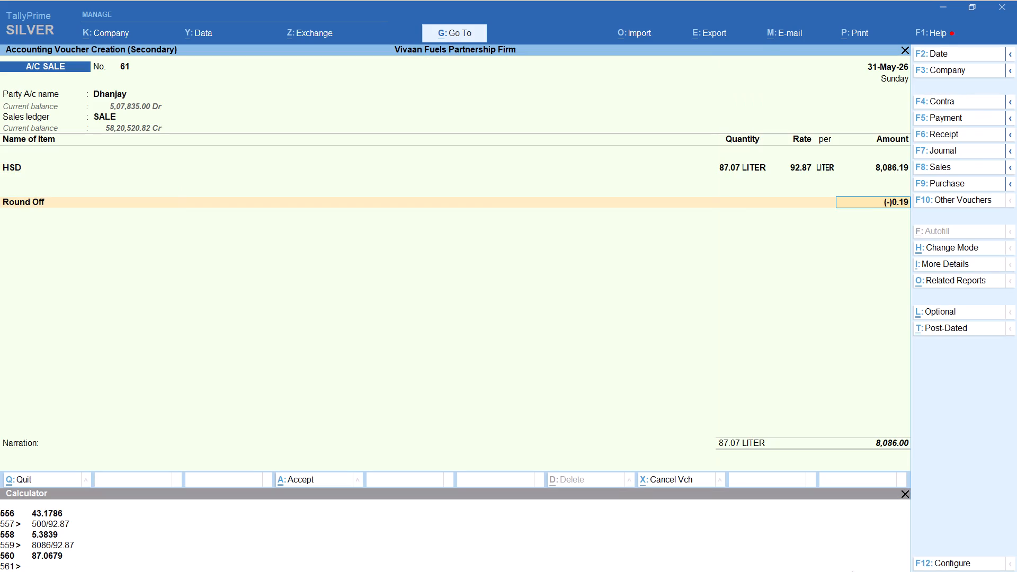
key(ctrl+a)
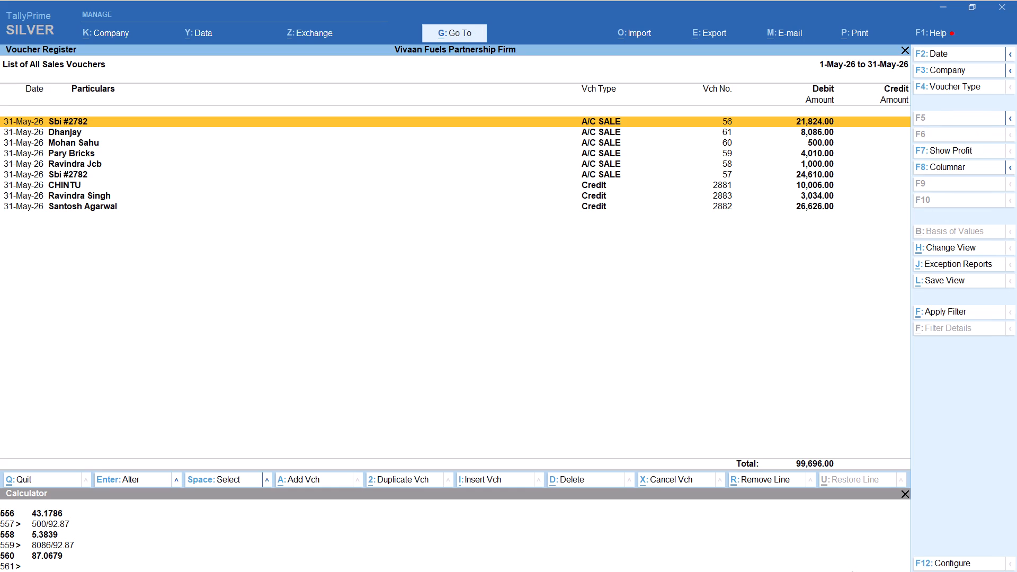
Start another A/C SALE voucher with the Akash ledger as the party and SALE as the sales ledger.
key(alt+a)
text(akas)
key(Return)
key(Return)
key(Return)
key(Return)
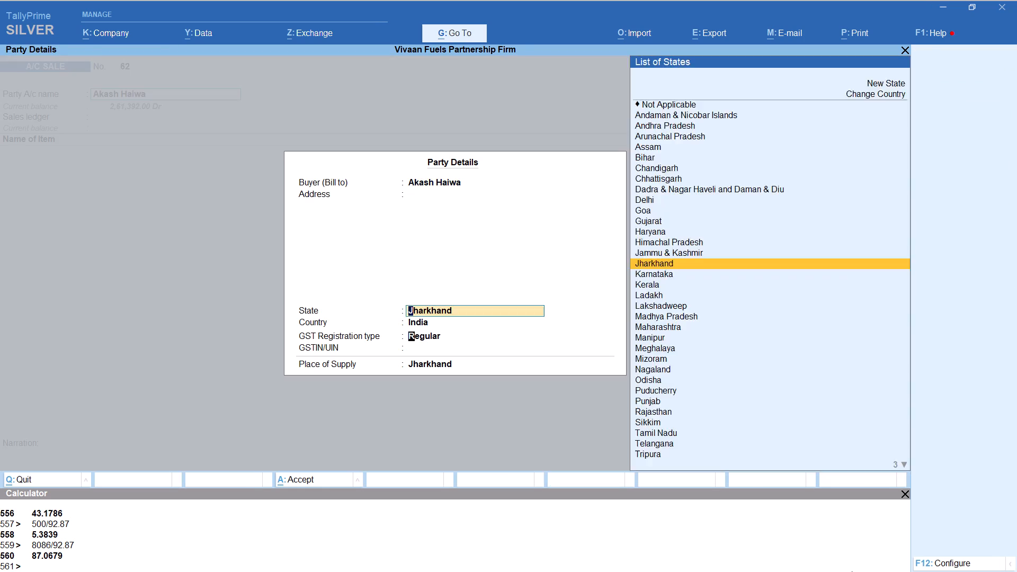
key(Return)
key(Return)
key(Return)
key(Return)
Add the HSD item without a tracking number, calculating its quantity as 1000/92.87 at the per-liter rate.
text(hsd)
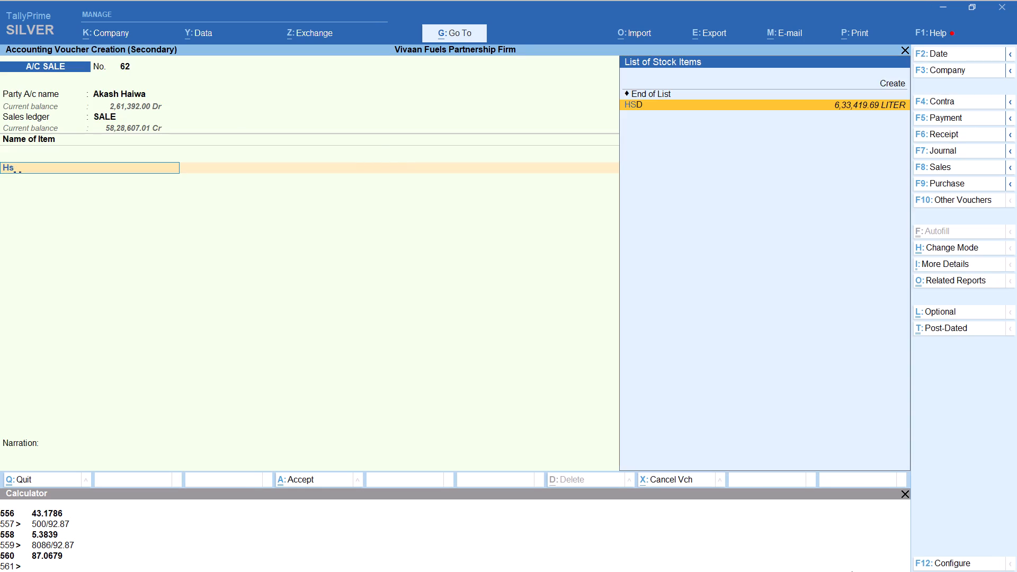
key(Return)
key(Up)
key(Return)
key(alt+c)
text(1000/92.87)
key(Return)
key(Return)
key(Return)
key(Return)
key(Return)
key(Return)
key(Return)
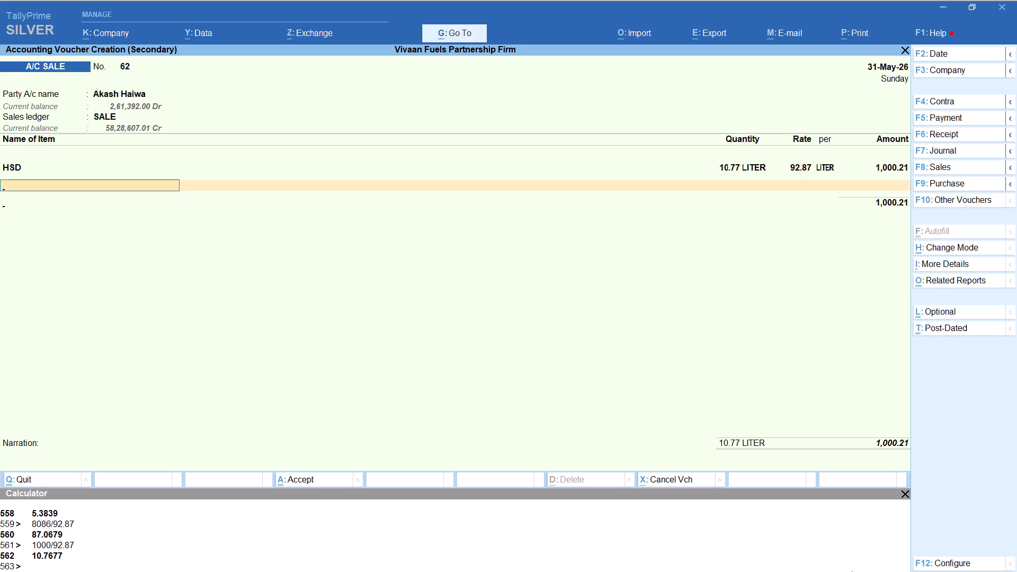
Add the Round Off ledger to bring the Akash voucher to 1,000.00, and save the voucher.
text(rou)
key(Return)
key(ctrl+a)
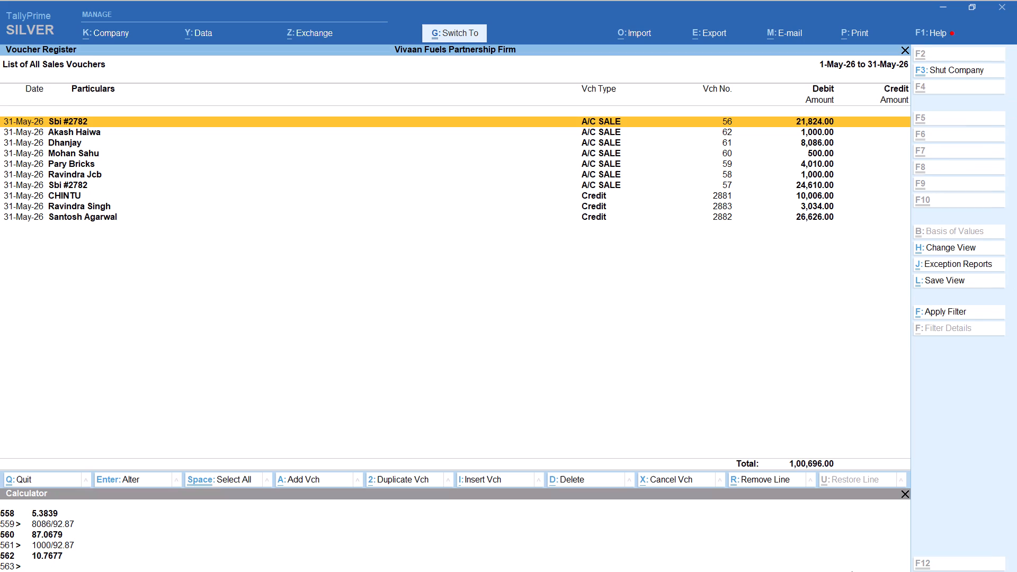
Start another A/C SALE voucher with the Mohan ledger as the party and SALE as the sales ledger.
key(alt+a)
text(moh)
key(Return)
key(Return)
key(Return)
key(Return)
key(Return)
key(Return)
key(Return)
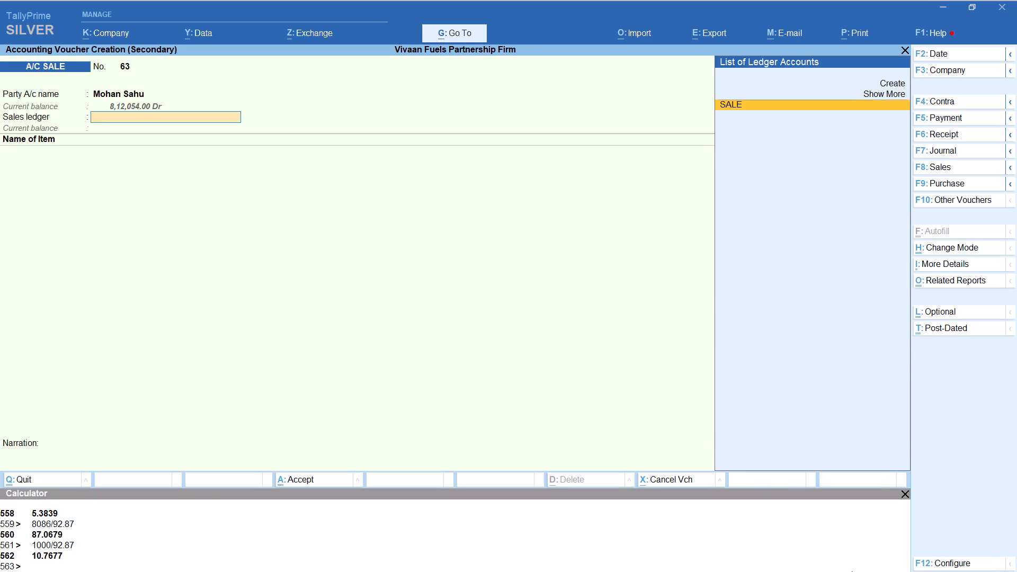
key(Return)
Add the HSD item without a tracking number, calculating its quantity as 1200/92.87 at the per-liter rate.
text(hsd)
key(Return)
key(Up)
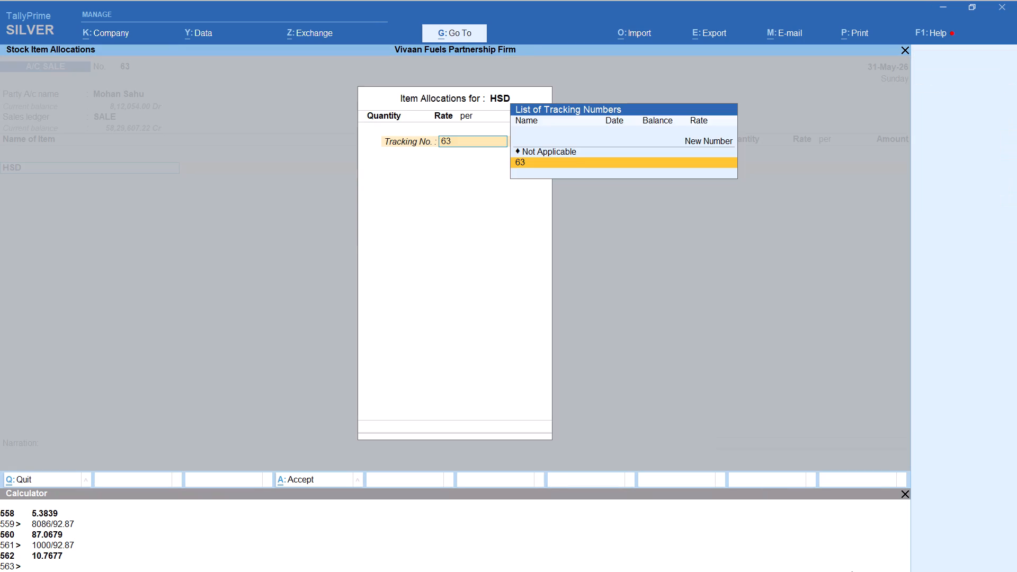
key(Return)
key(alt+c)
text(1200/92.87)
key(Return)
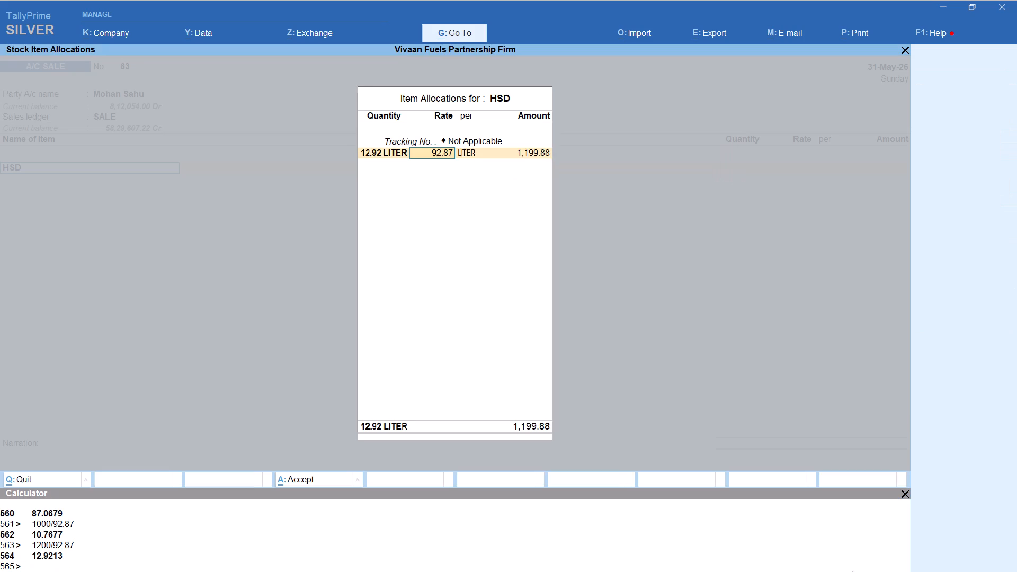
key(Return)
key(Return)
key(Return)
key(Return)
key(Return)
key(Return)
Add the Round Off ledger to bring the Mohan voucher to 1,200.00, and save the voucher.
text(rou)
key(Return)
key(ctrl+a)
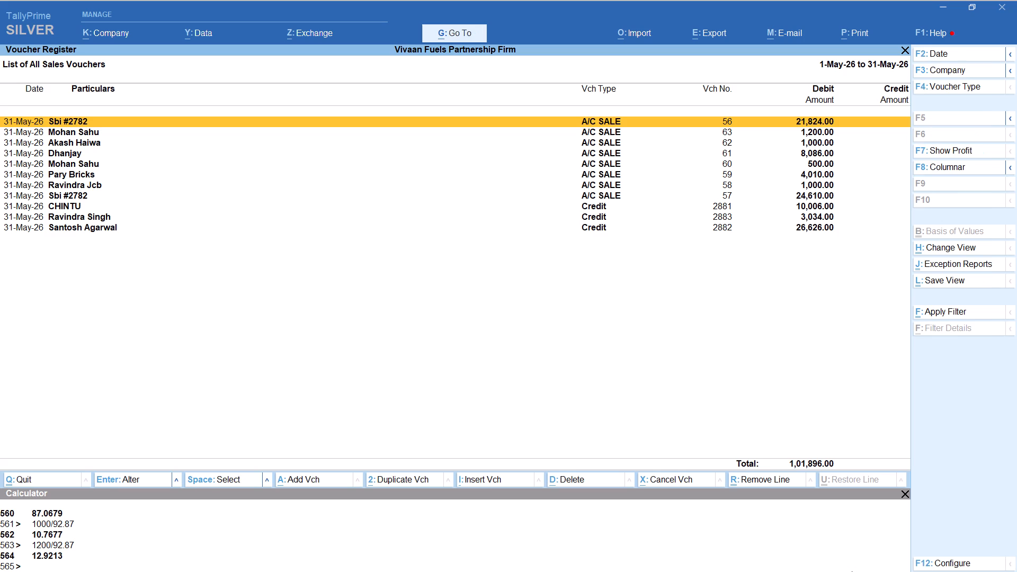
Start another A/C SALE voucher with the Susil ledger as the party and SALE as the sales ledger.
key(alt+a)
text(sun)
key(Down)
key(Down)
key(Down)
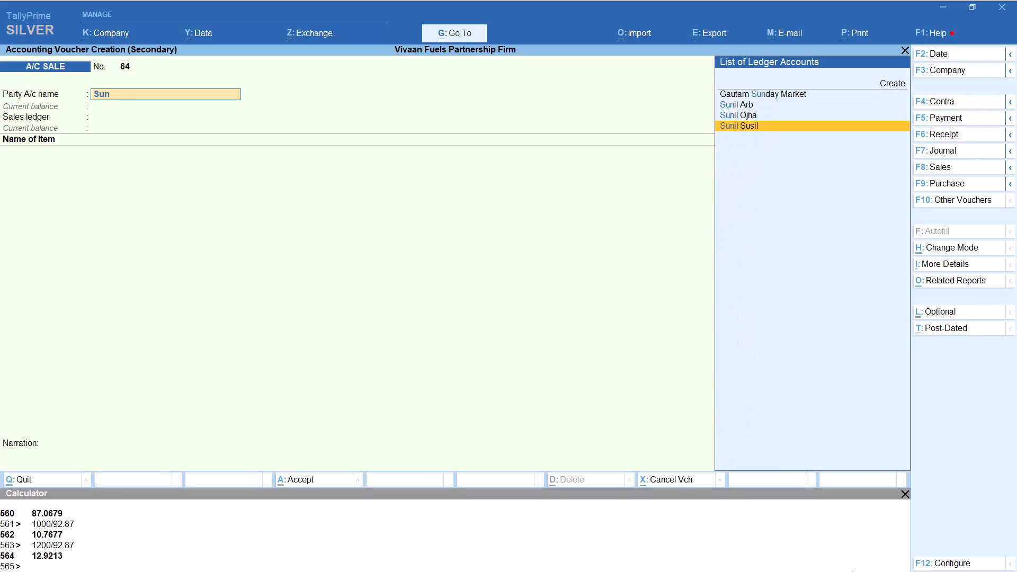
key(Return)
key(Return)
key(Return)
key(Return)
key(Return)
key(Return)
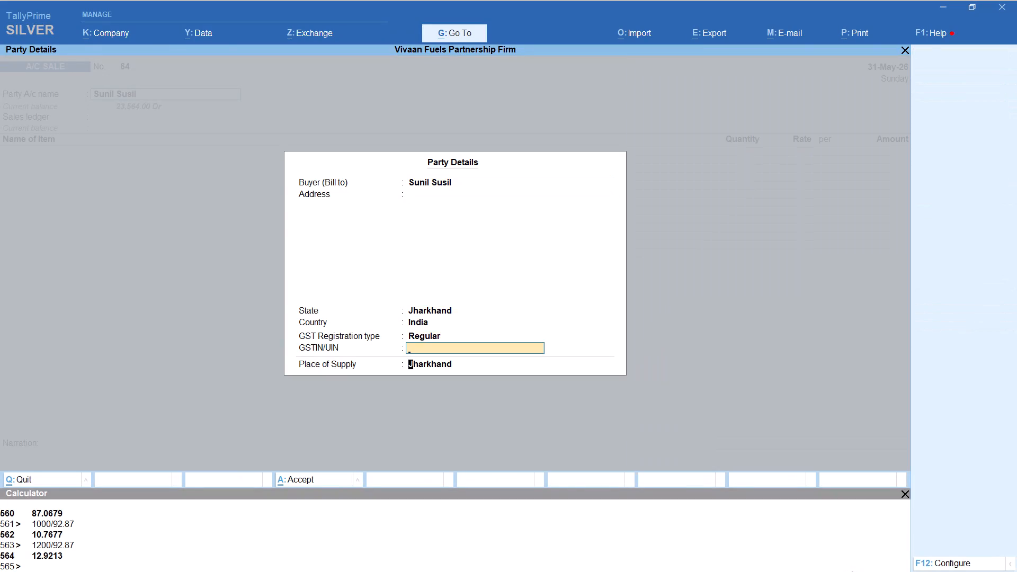
key(Return)
key(Return)
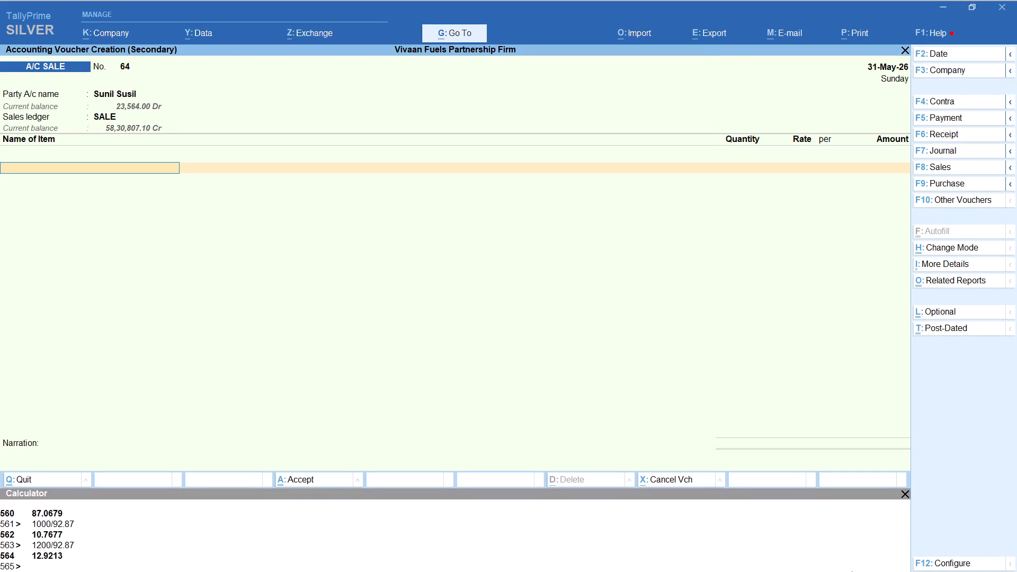
Add the MS PERTOL item without a tracking number, calculating its quantity as 100/98.10 at the per-liter rate.
text(ms)
key(Down)
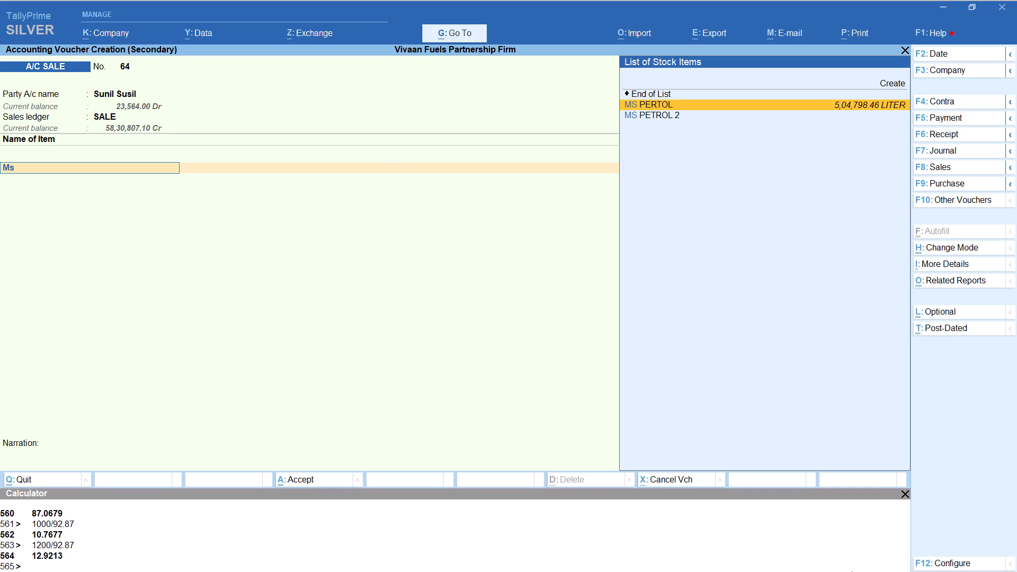
key(Return)
key(Up)
key(Return)
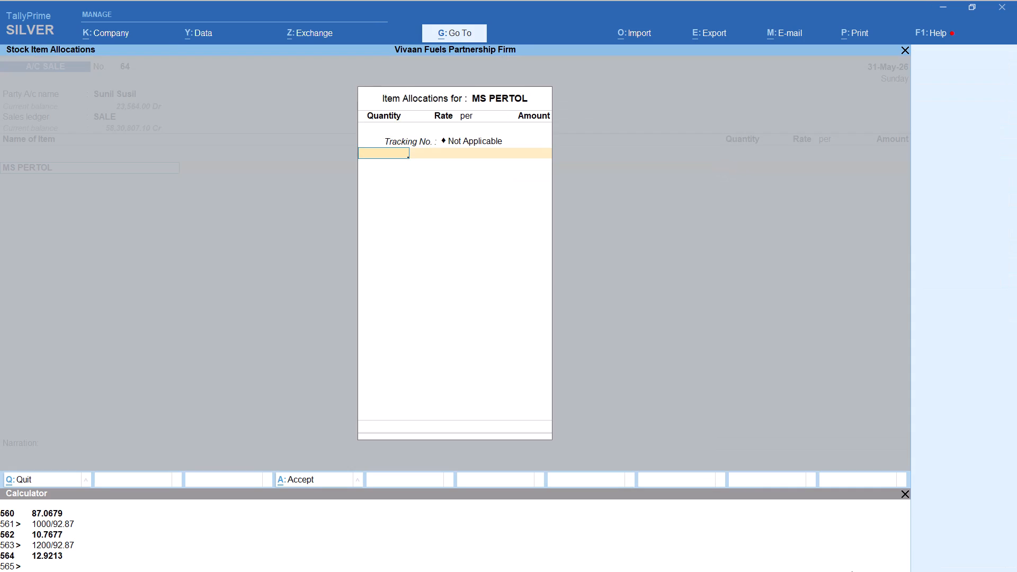
key(alt+c)
text(100/98.10)
key(Return)
key(Return)
key(Return)
key(Return)
key(Return)
key(Return)
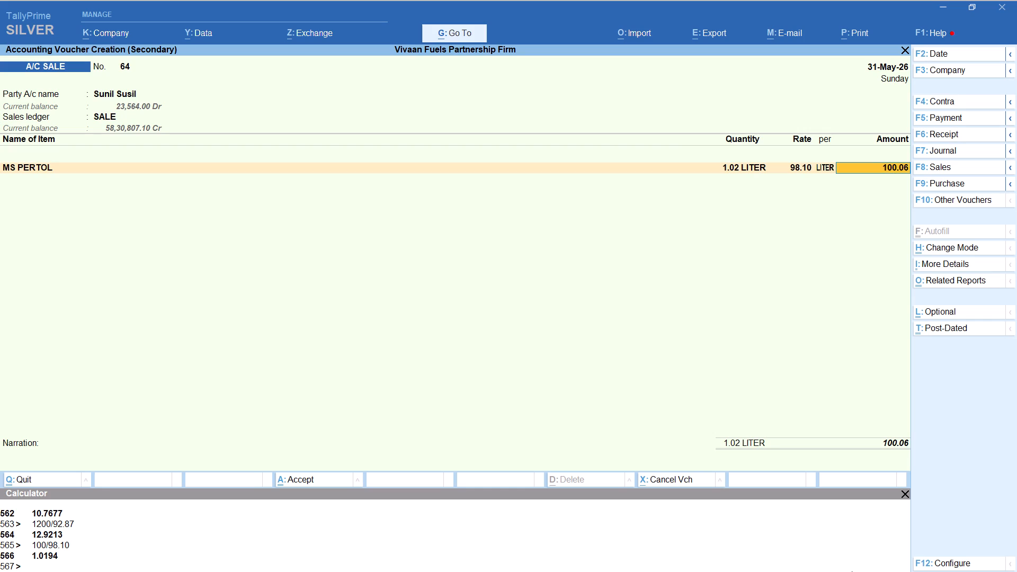
key(Return)
Add the Round Off ledger to bring the Susil voucher to 100.00, and save the voucher.
text(ro)
key(Return)
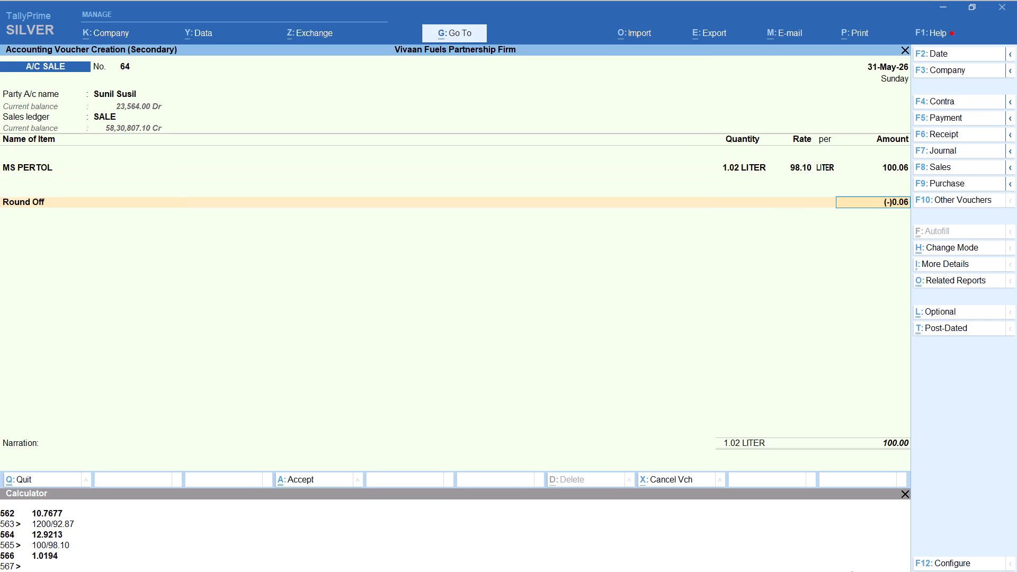
key(ctrl+a)
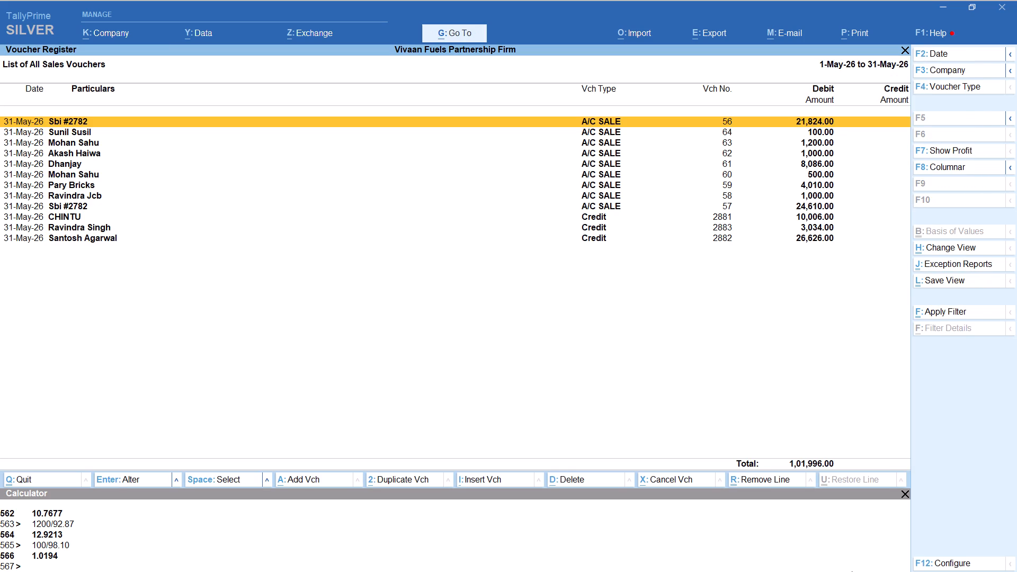
Start another A/C SALE voucher with the non-JCB Ravindra ledger as the party and SALE as the sales ledger.
key(alt+a)
text(ravib)
key(Down)
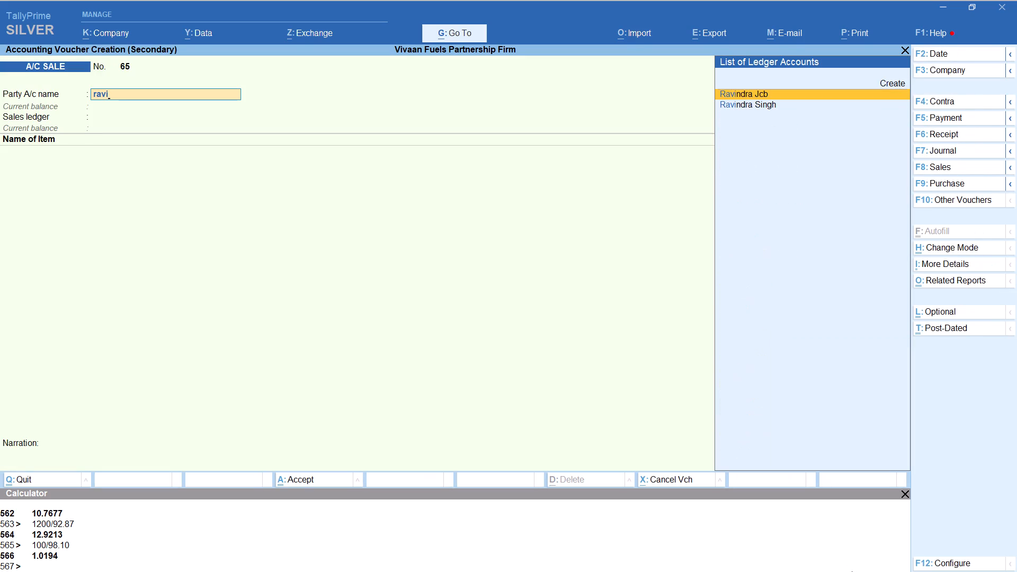
key(Down)
key(Return)
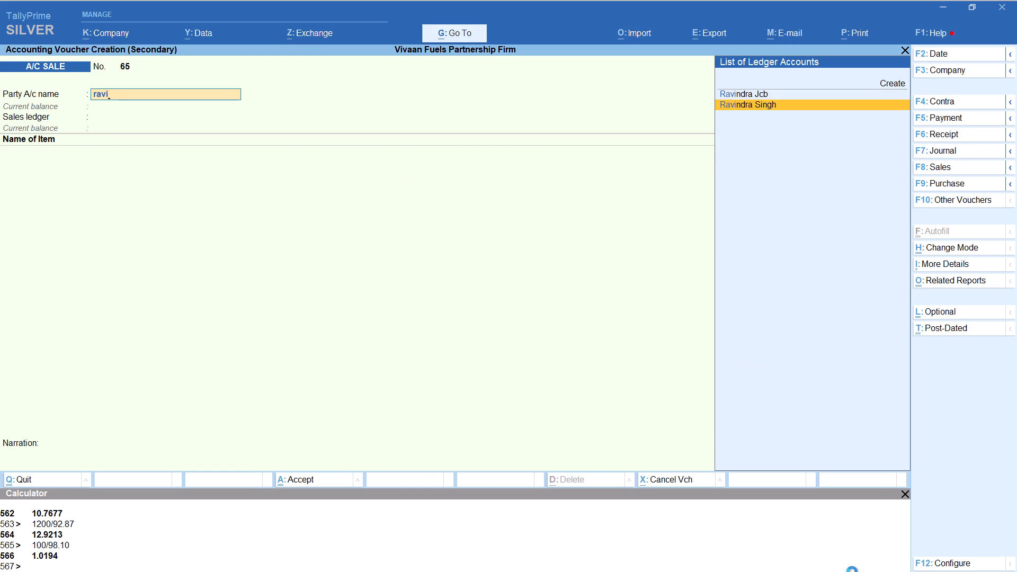
key(Return)
key(Return)
key(Return)
key(Return)
key(Return)
key(Return)
key(Return)
Add the HSD item without a tracking number, calculating its quantity as 8846/92.87 at the per-liter rate.
text(hs)
key(Return)
key(Up)
key(Return)
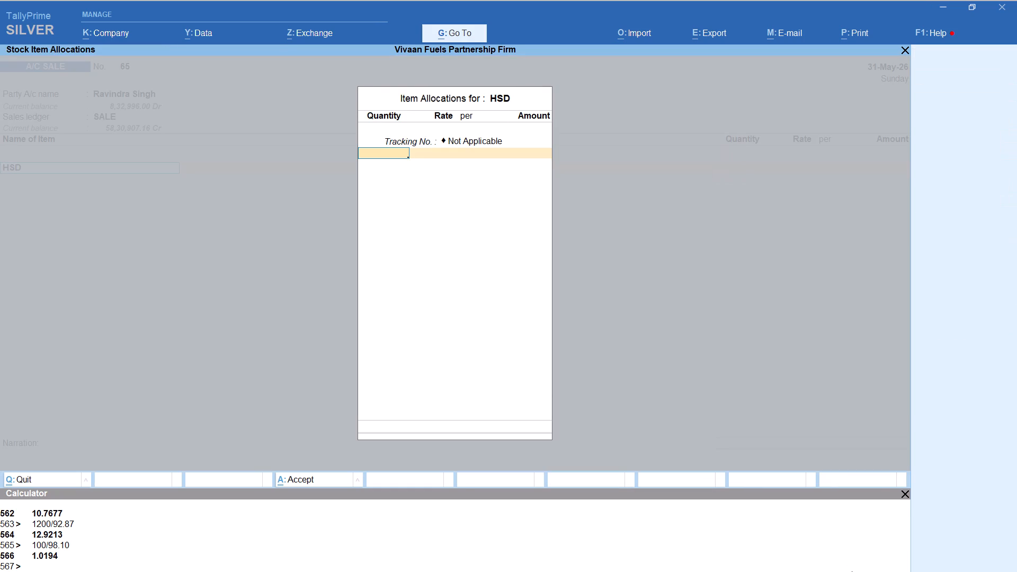
key(alt+c)
key(8)
text(846/92.87)
key(Return)
key(Return)
key(Return)
key(Return)
key(Return)
key(Return)
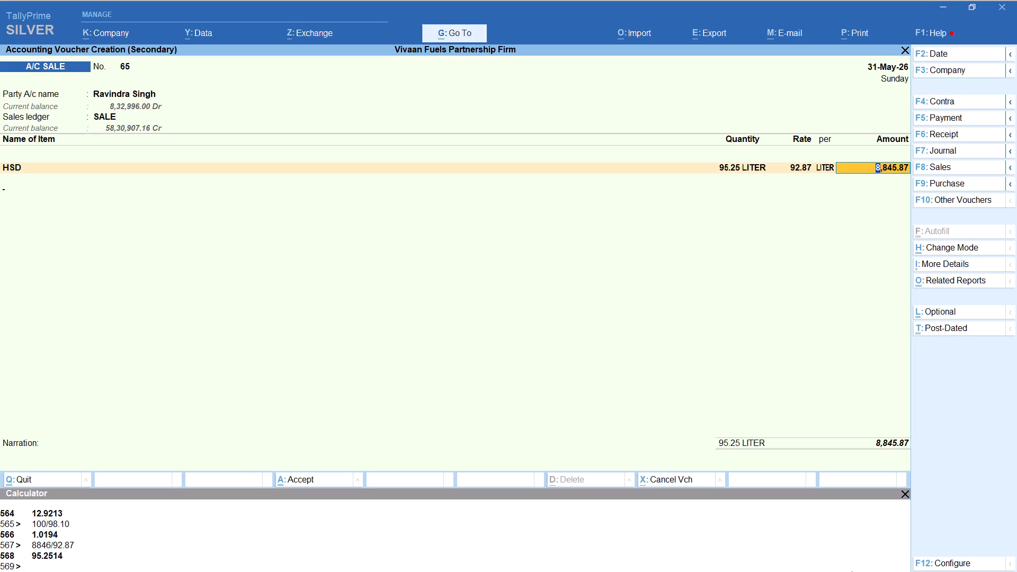
key(Return)
Add the Round Off ledger to bring the Ravindra voucher to 8,846.00, and save the voucher.
text(rou)
key(Return)
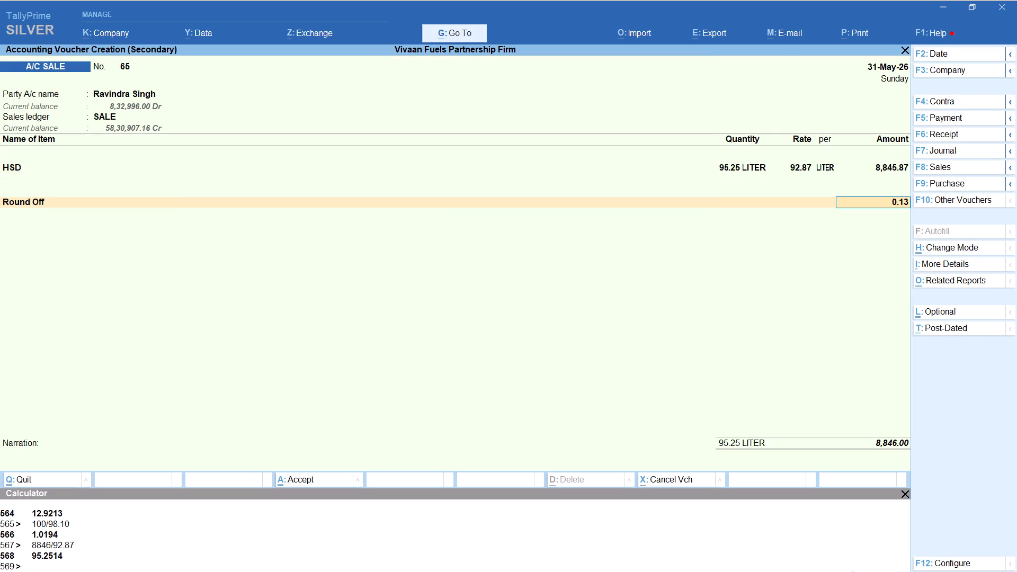
key(ctrl+a)
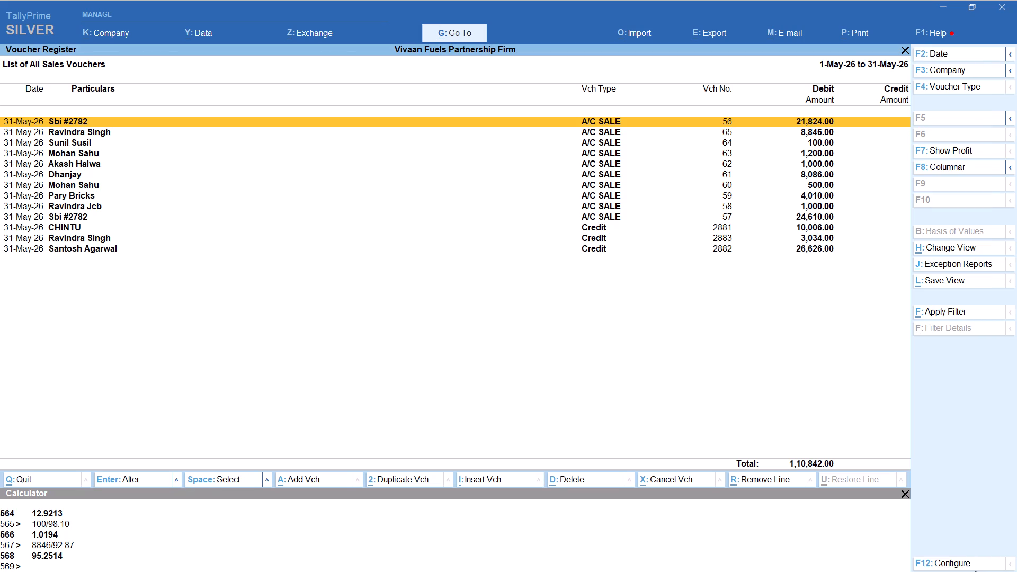
Start a second A/C SALE voucher for the same non-JCB Ravindra ledger, with SALE as the sales ledger.
key(alt+a)
text(ra)
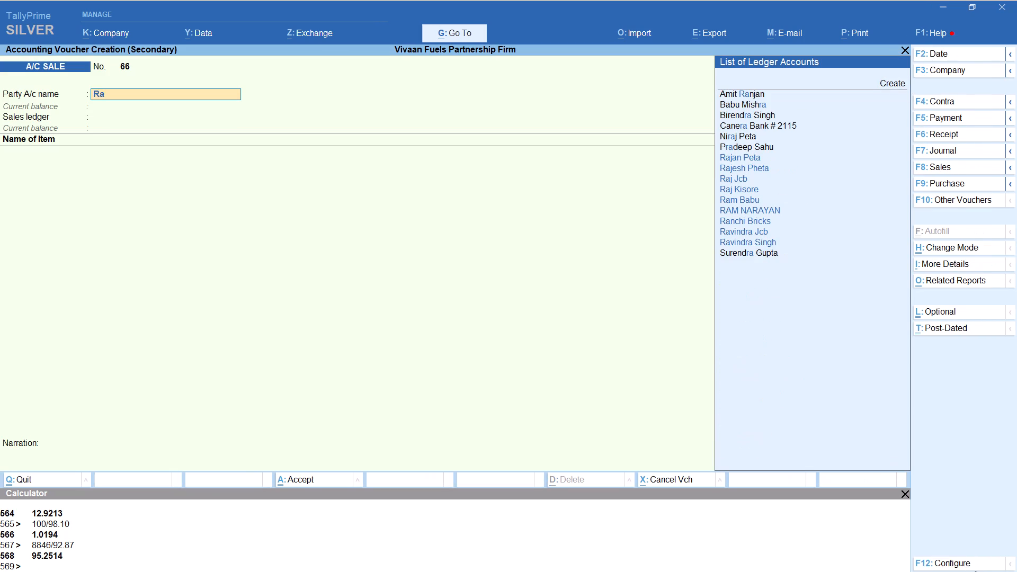
text(vin)
key(Down)
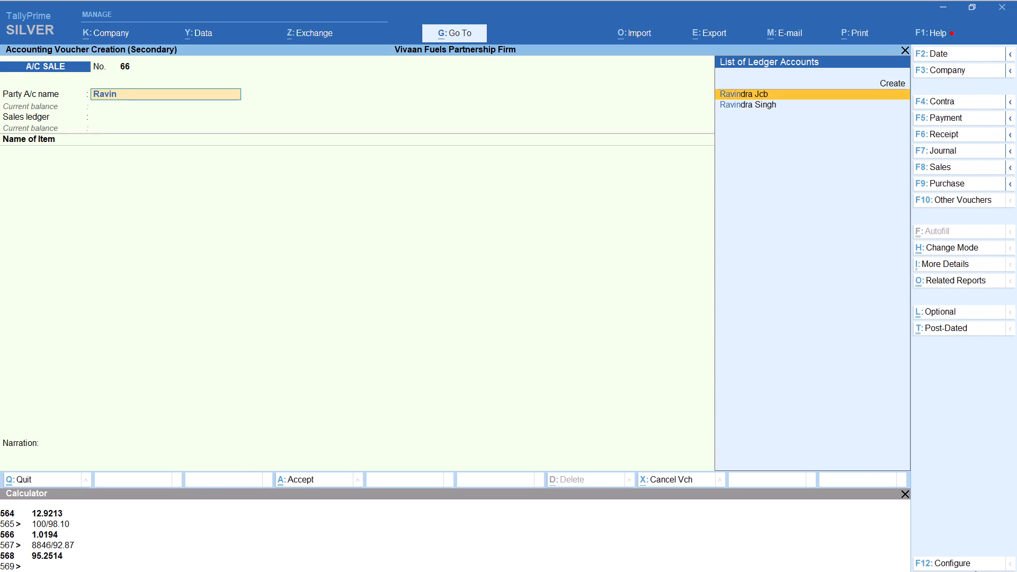
key(Down)
key(Return)
key(Return)
key(Return)
key(Return)
key(Return)
key(Return)
key(Return)
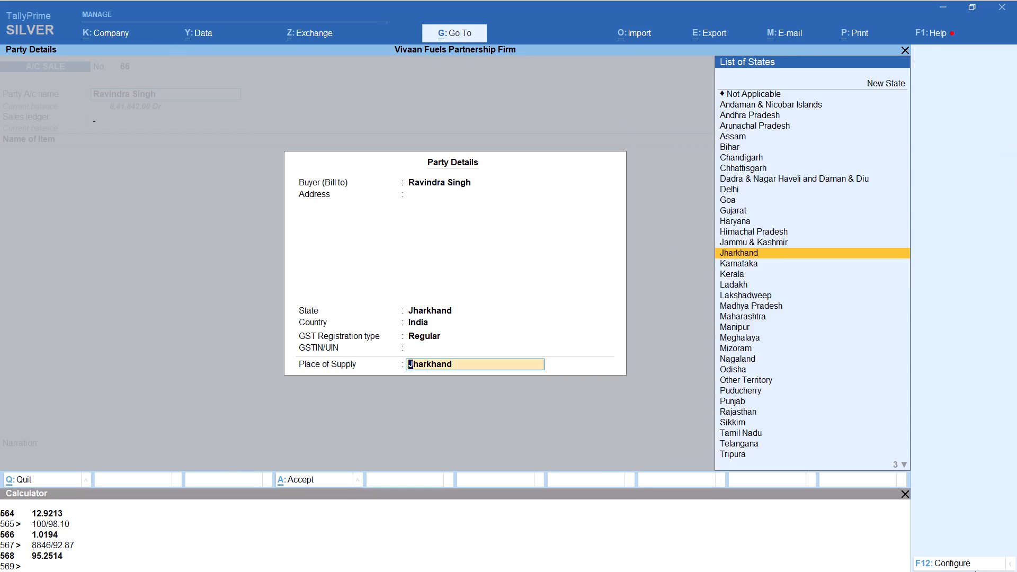
key(Return)
Add the HSD item without a tracking number, calculating its quantity as 11483/92.87 at the per-liter rate.
text(hs)
key(Return)
key(Up)
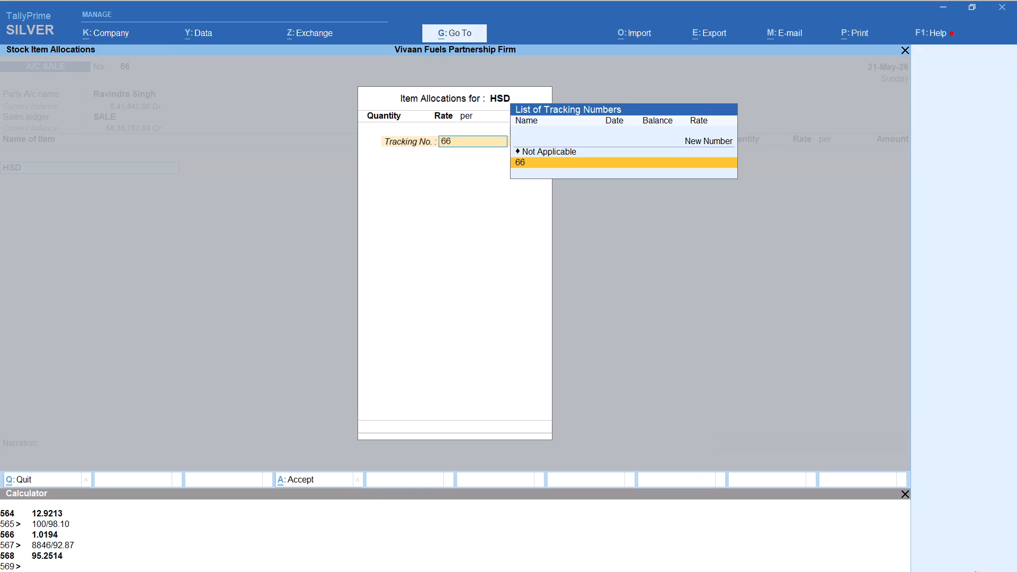
key(Return)
key(alt+c)
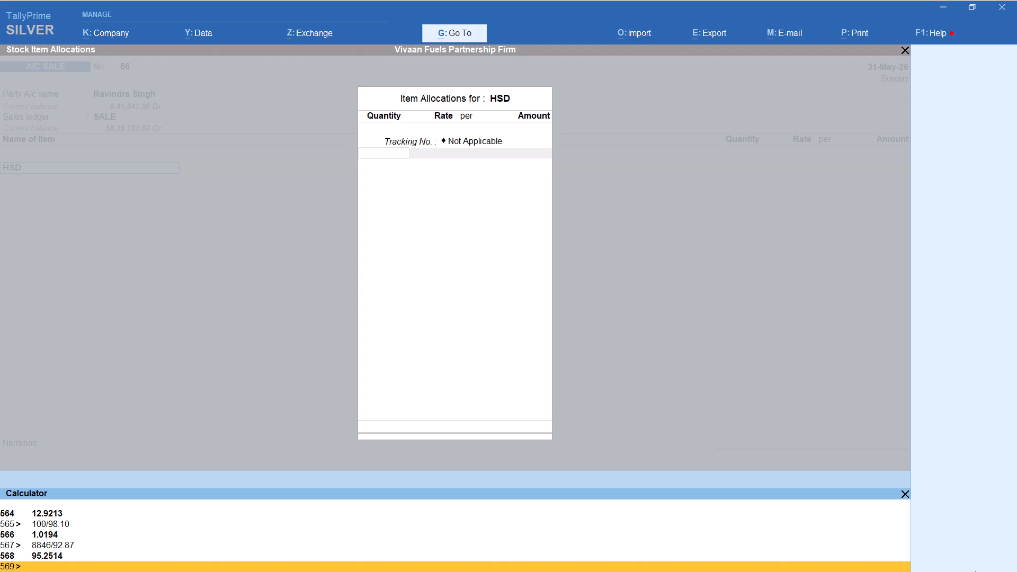
text(11)
text(483/92.87)
key(Return)
key(Return)
key(Return)
key(Return)
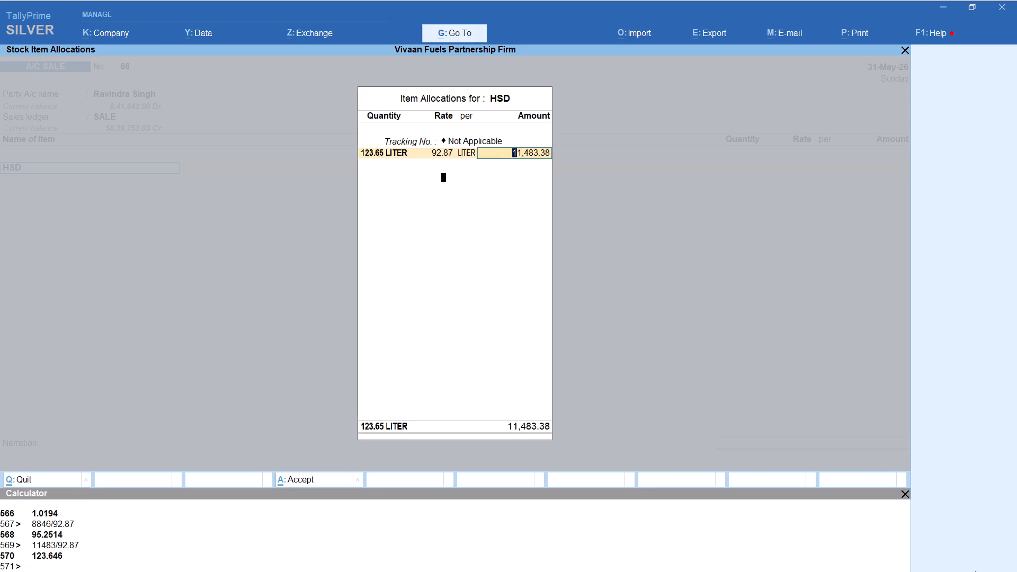
key(Return)
key(Return)
key(Return)
Add the Round Off ledger to bring the second Ravindra voucher to 11,483.00, and save the voucher.
text(rou)
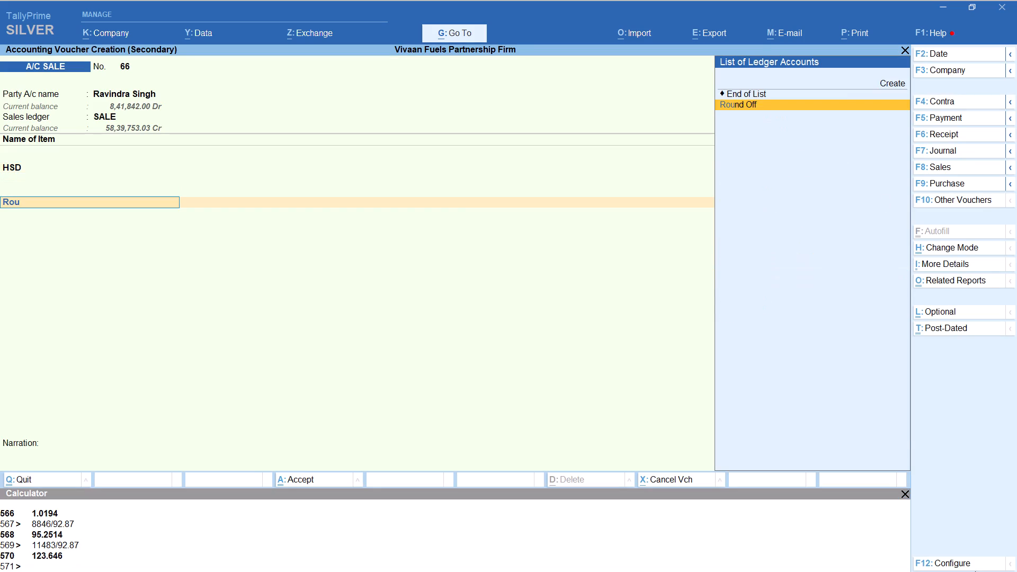
key(Return)
key(ctrl+a)
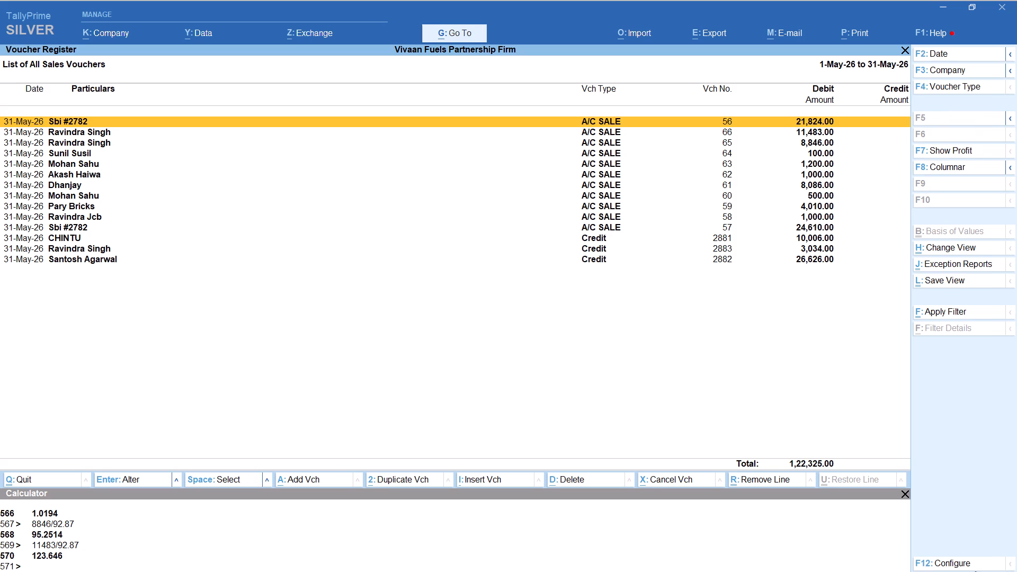
Switch to the Excel balance sheet and examine the 1-May CREDIT and A/C entries in the May section.
key(alt+Tab)
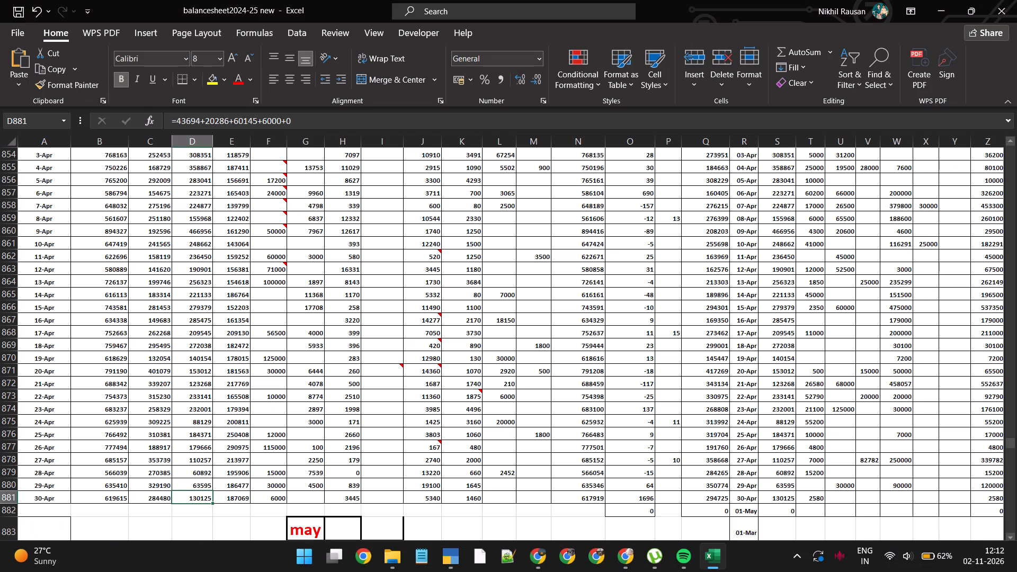
scroll(1001, 551, down, 3)
scroll(631, 470, down, 2)
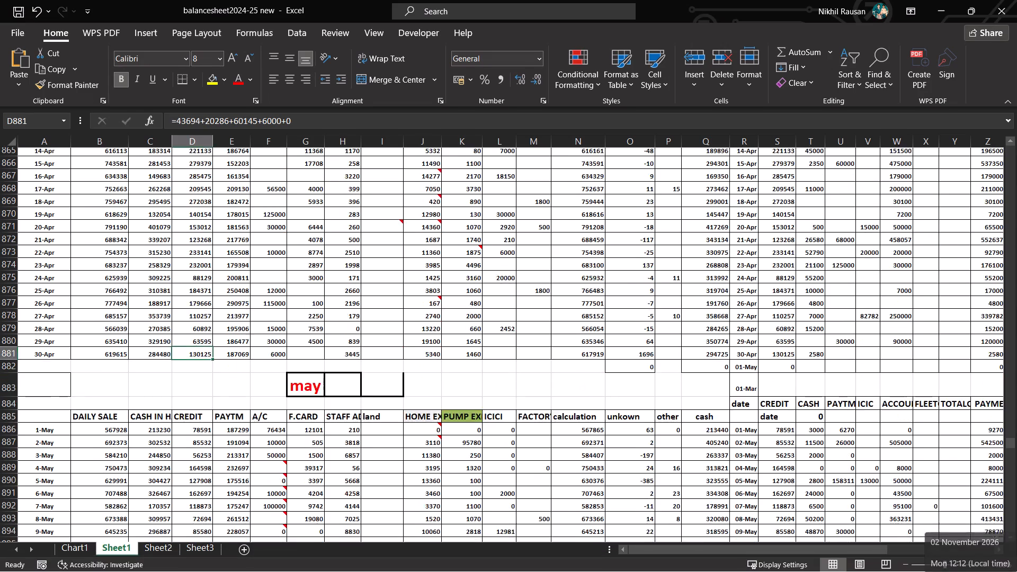
scroll(631, 470, down, 1)
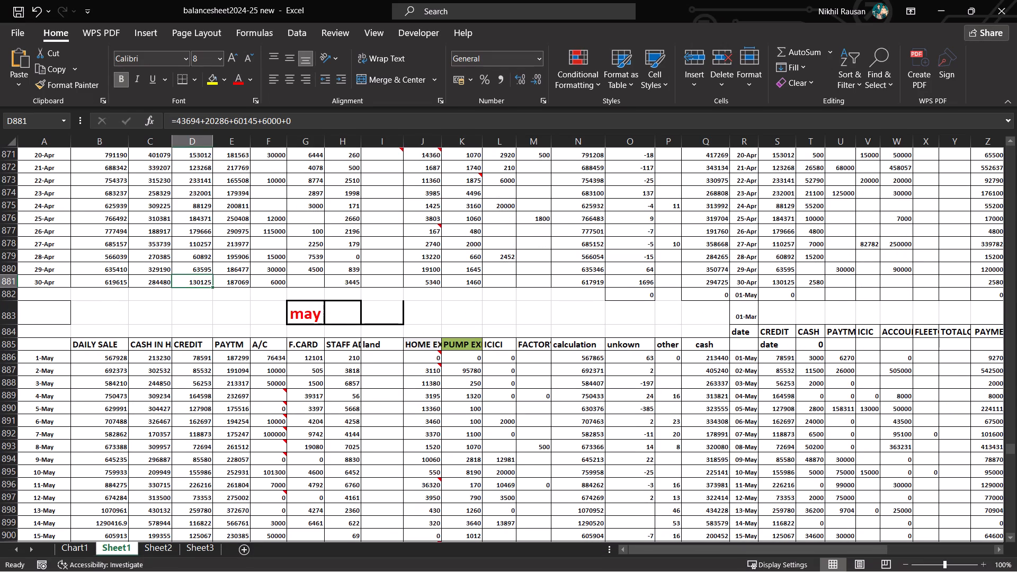
click(189, 357)
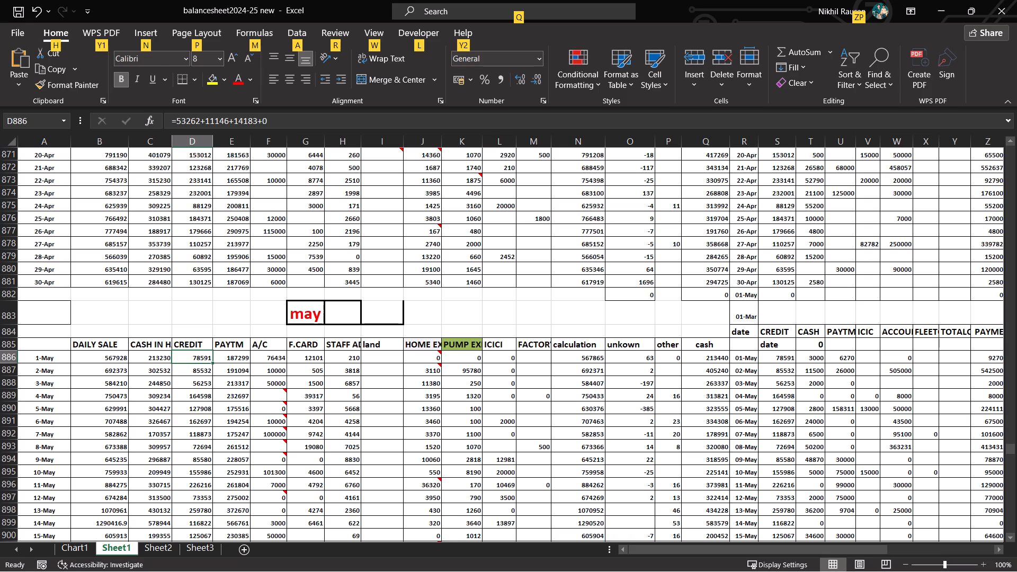
alt+click(274, 359)
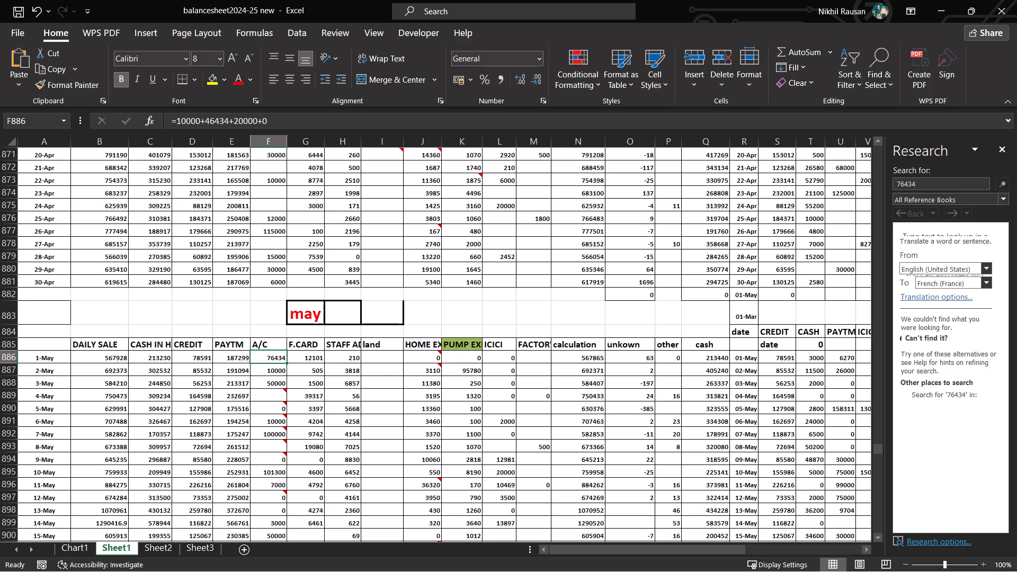
Switch to TallyPrime, change the voucher type of A/C SALE voucher 66 for 11,483.00 to Credit, and save it.
key(alt+Tab)
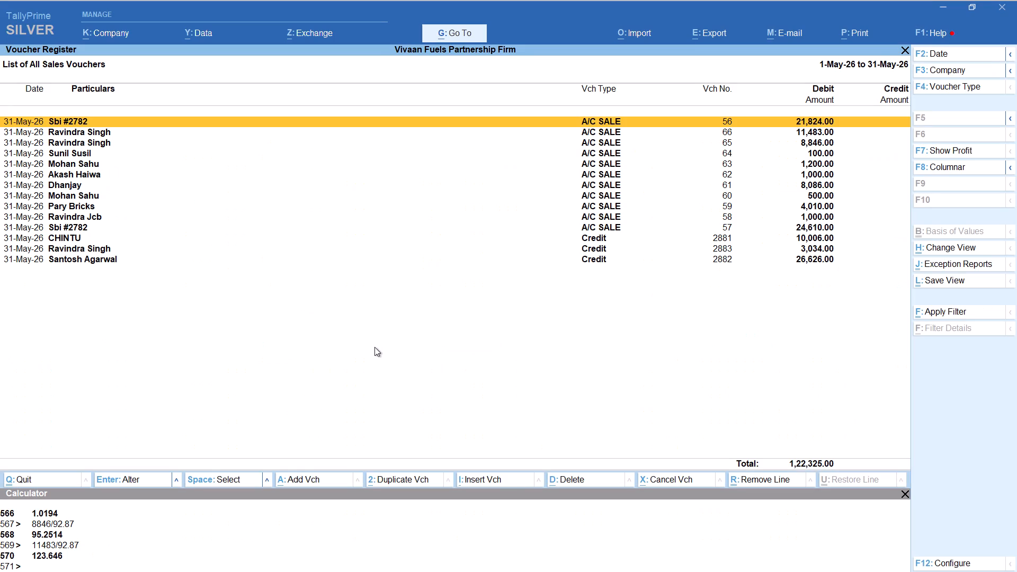
key(Down)
key(Return)
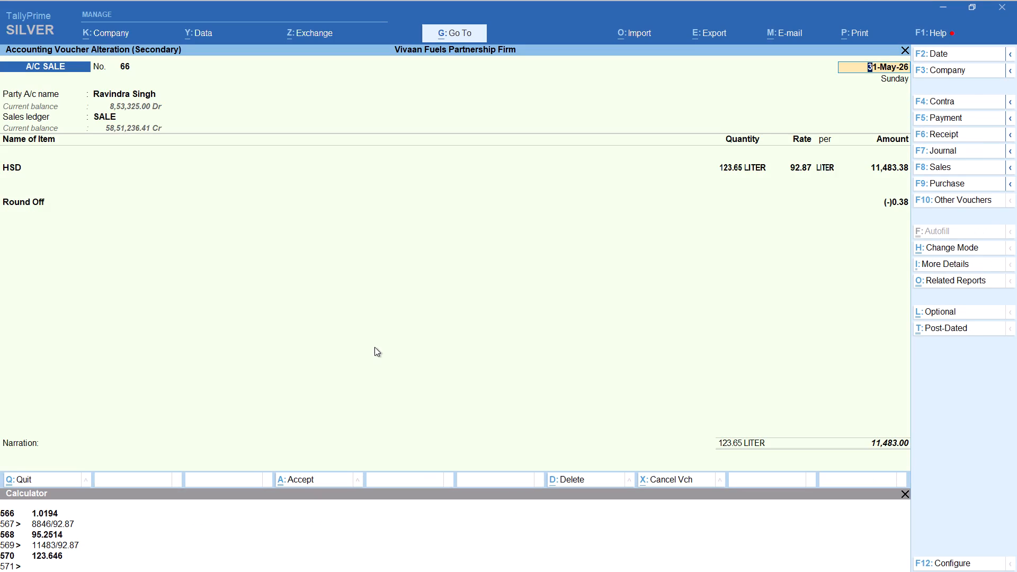
key(F8)
key(Down)
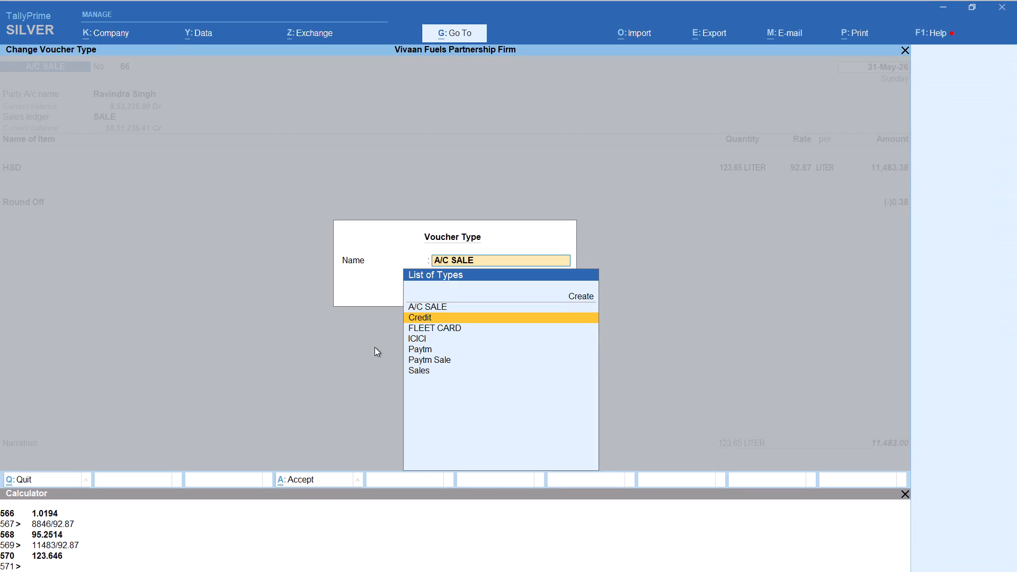
key(Down)
key(Down)
key(Down)
key(Up)
key(Up)
key(Up)
key(Return)
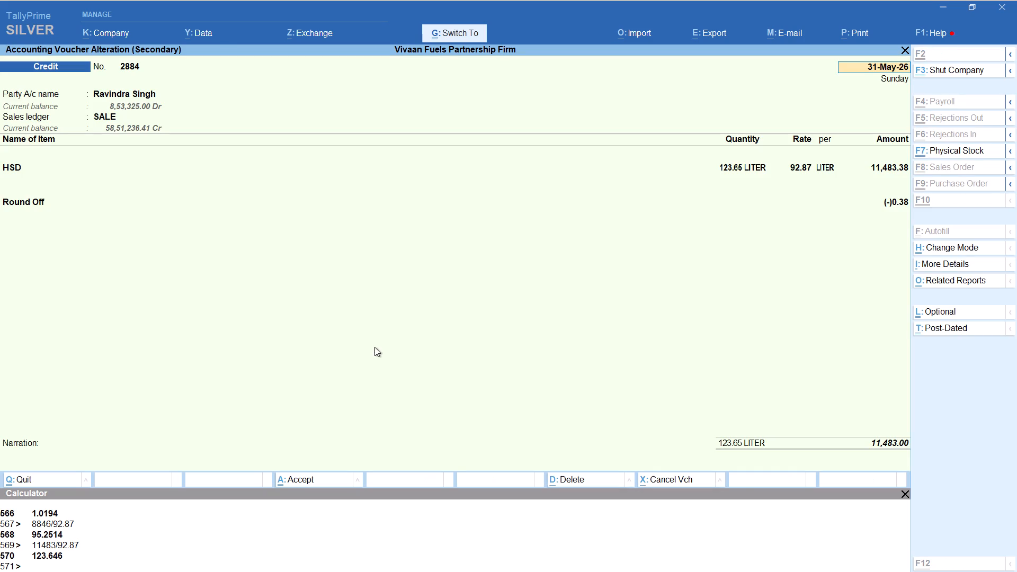
key(ctrl+a)
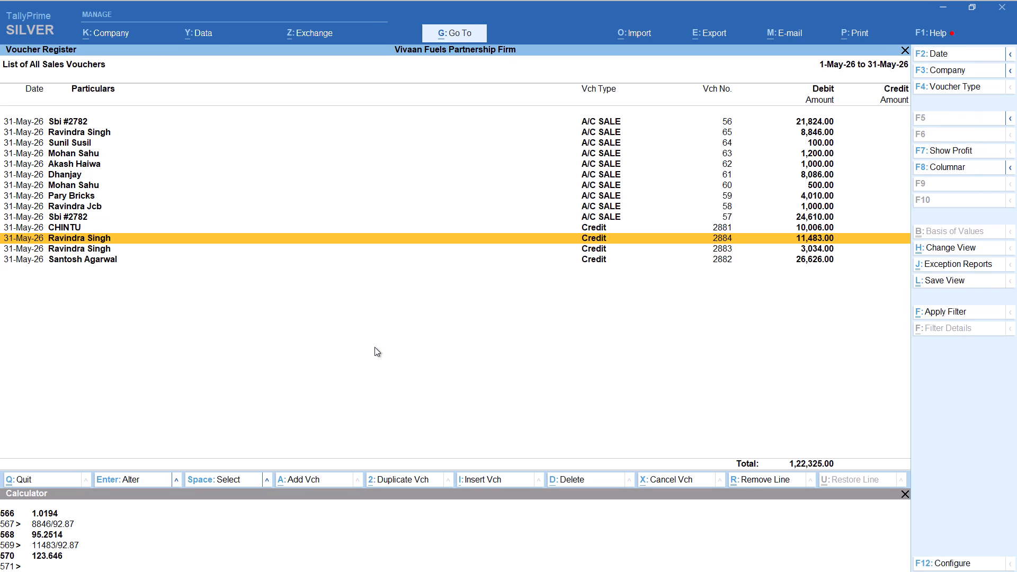
Change the Ravindra Jcb A/C SALE voucher 58 to the Credit voucher type and save it.
key(Up)
key(Up)
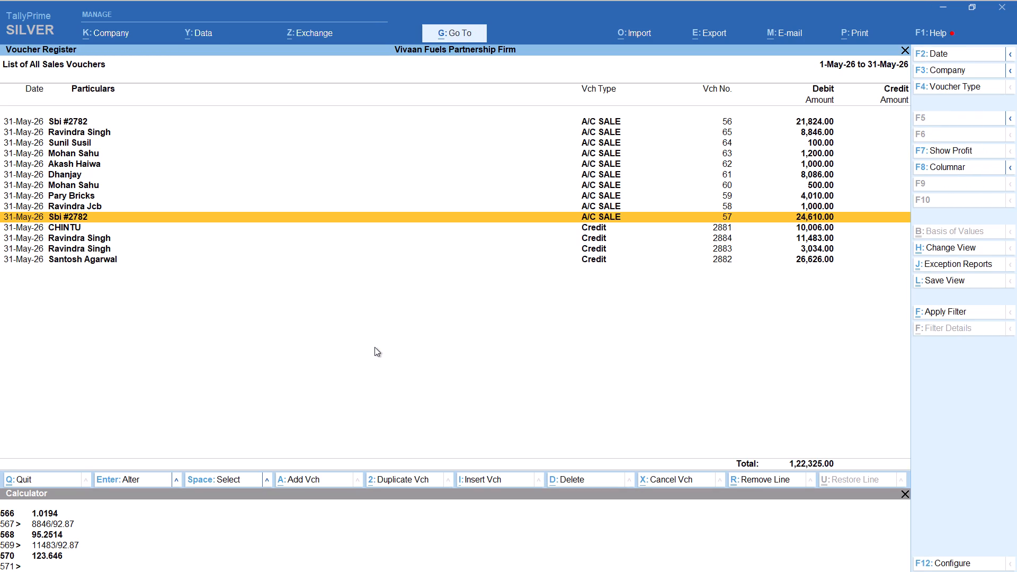
key(Down)
key(Up)
key(Up)
key(Return)
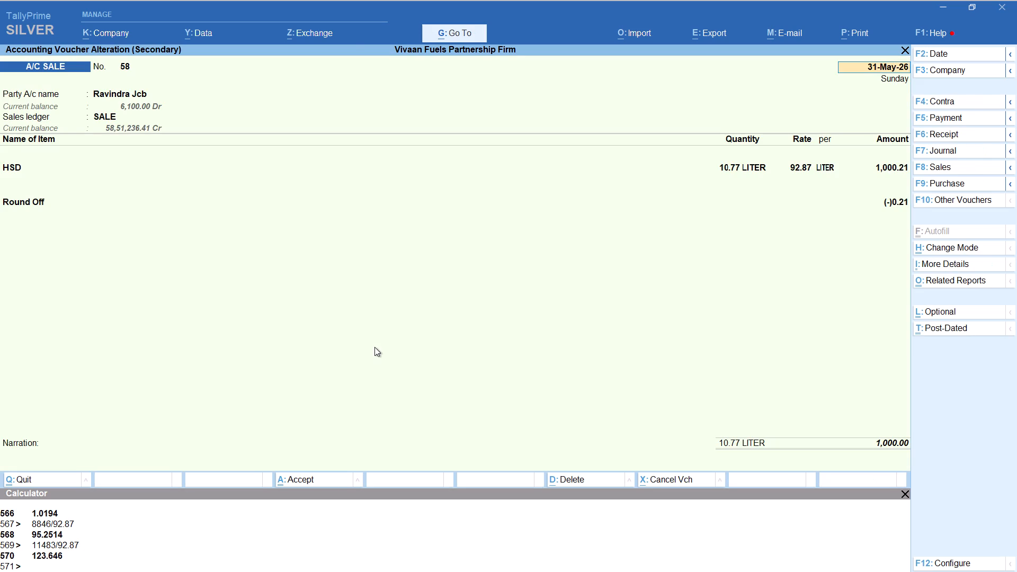
key(F8)
key(Down)
key(Down)
key(Down)
key(Down)
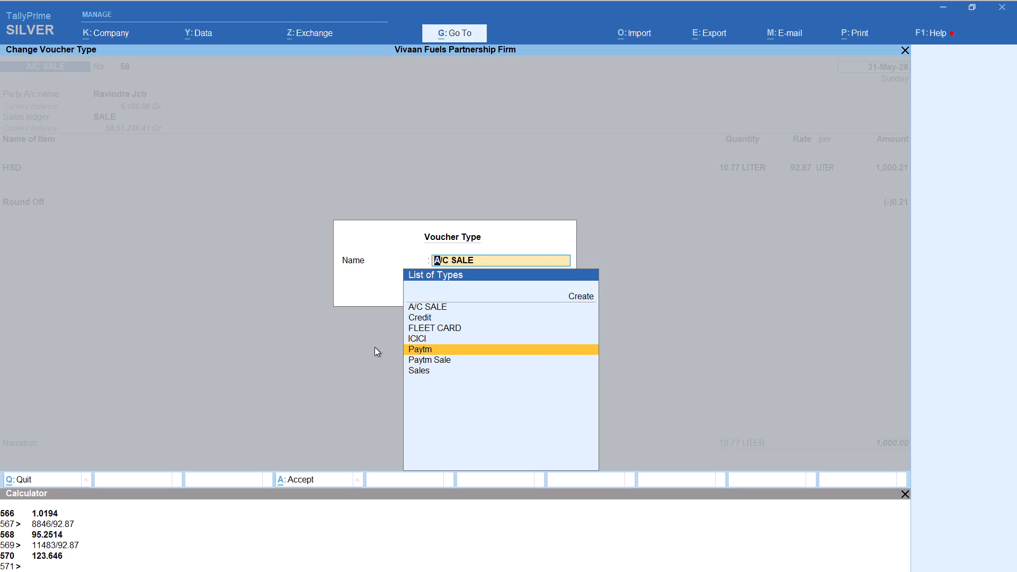
key(Up)
key(Up)
key(Up)
key(Return)
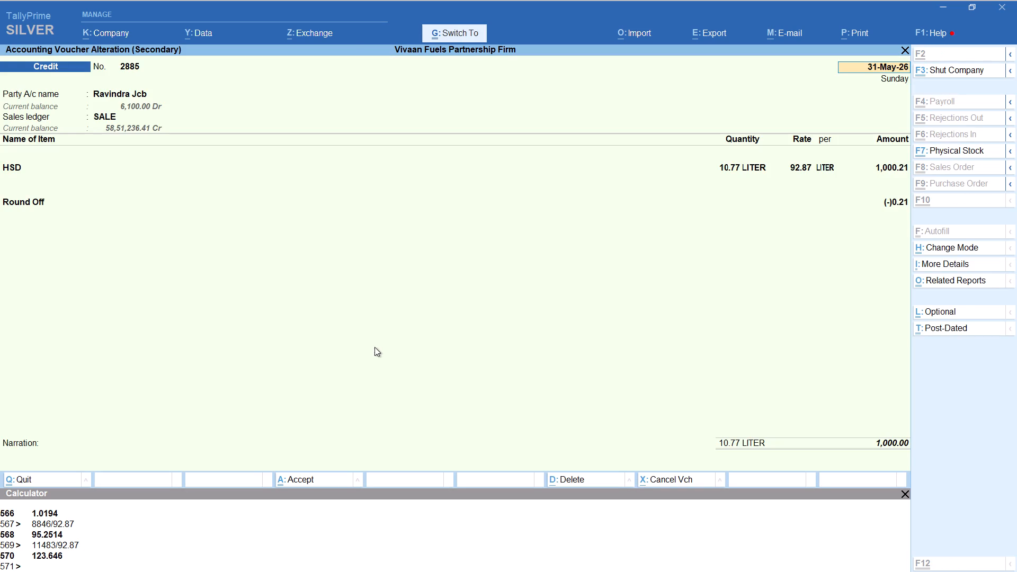
key(ctrl+a)
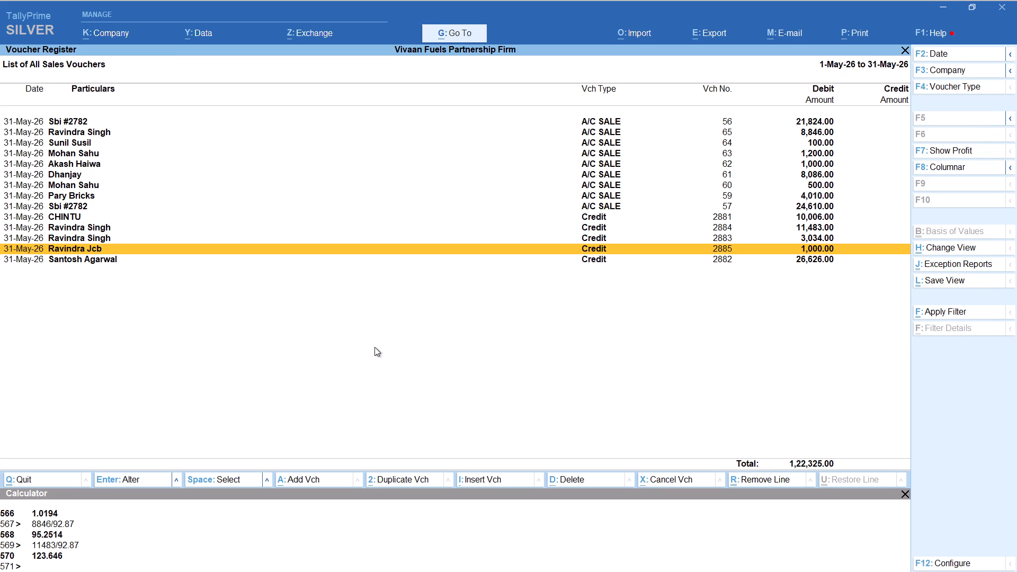
Change the Pary Bricks A/C SALE voucher 59 to the Credit voucher type and save it.
key(Up)
key(Up)
key(Up)
key(Up)
key(Up)
key(Return)
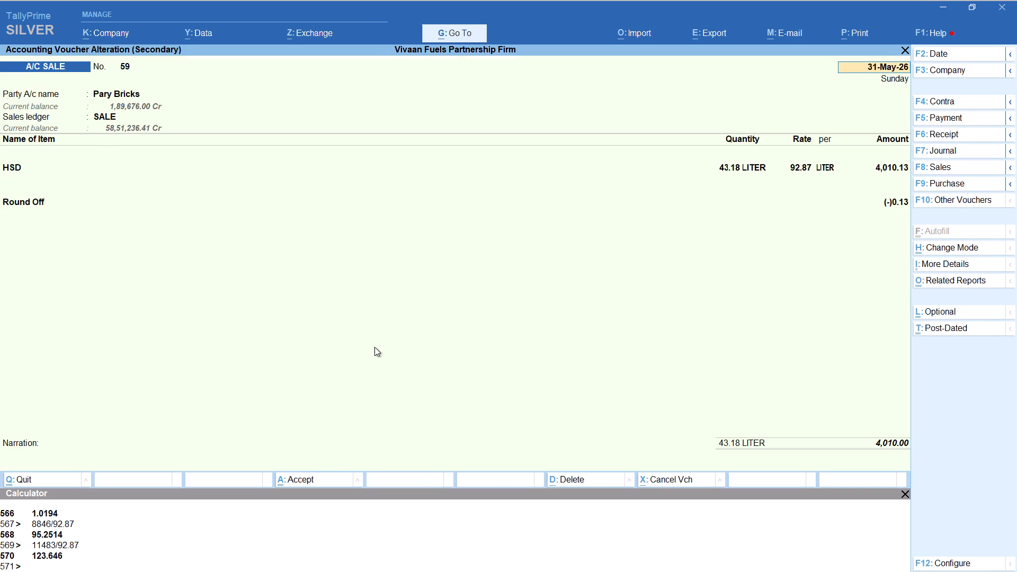
key(F8)
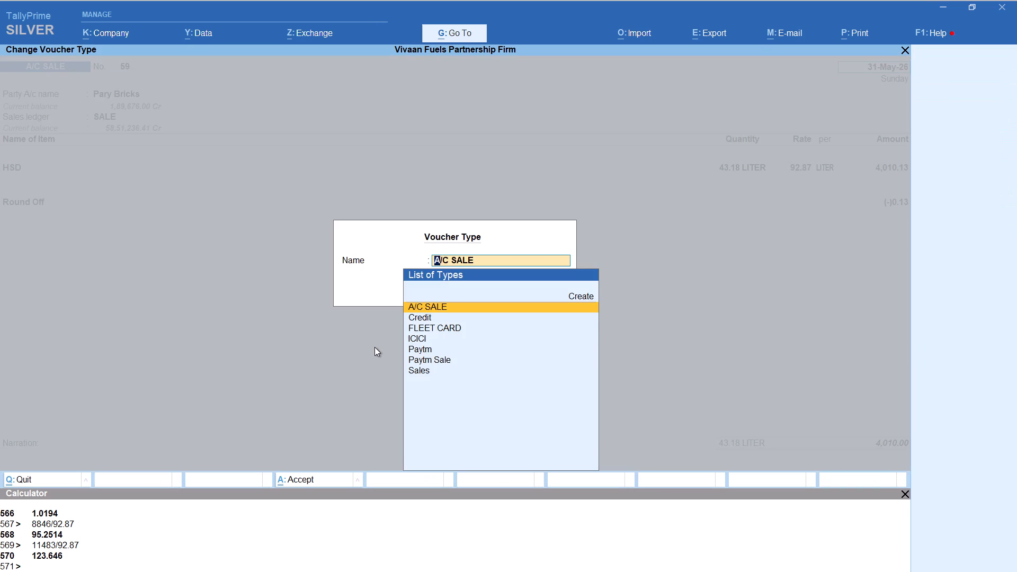
key(Down)
key(Return)
key(ctrl+a)
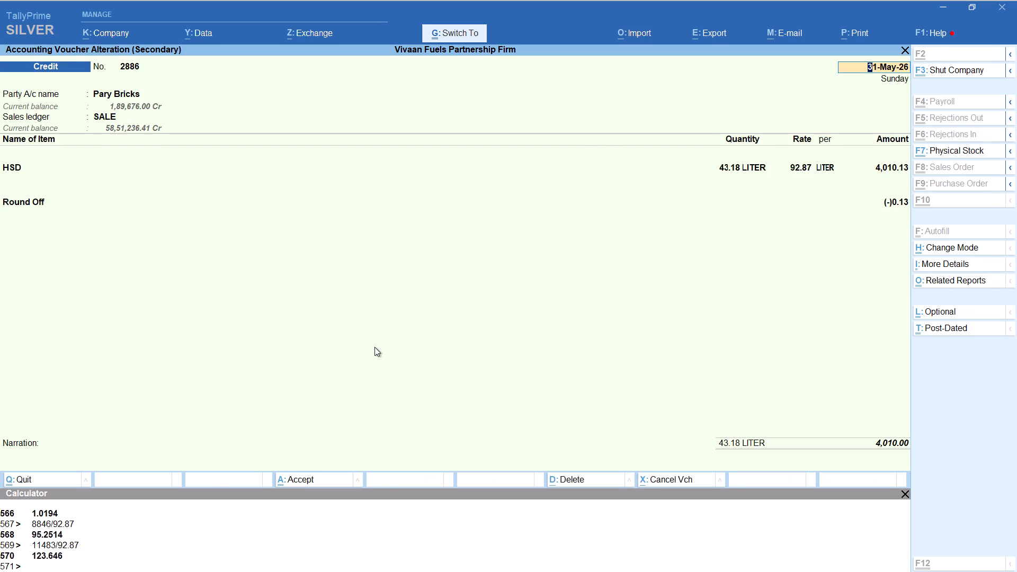
Change A/C SALE voucher 60, the Mohan ledger's 500.00 sale, to the Credit voucher type and save it.
key(Up)
key(Up)
key(Up)
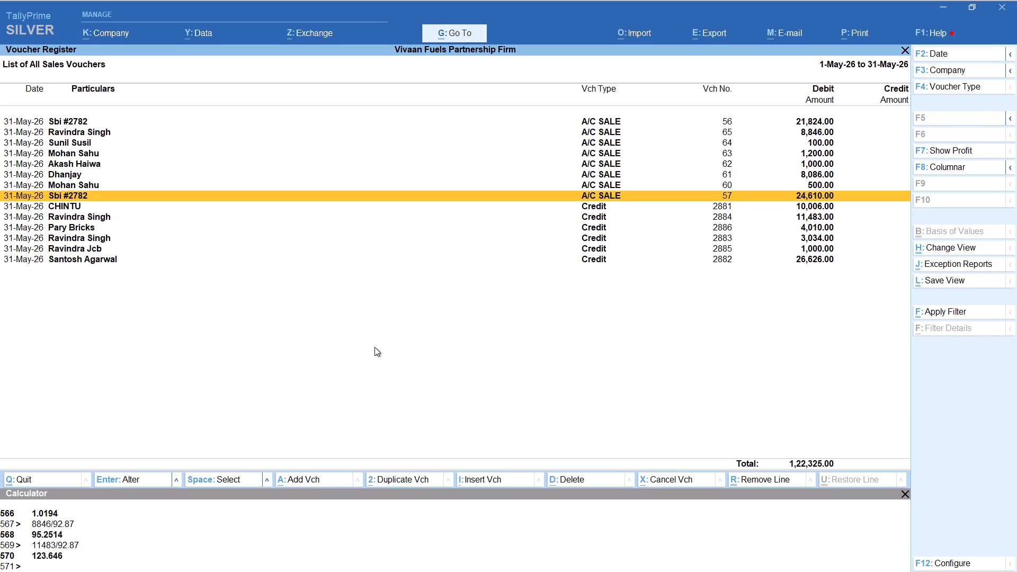
key(Up)
key(Return)
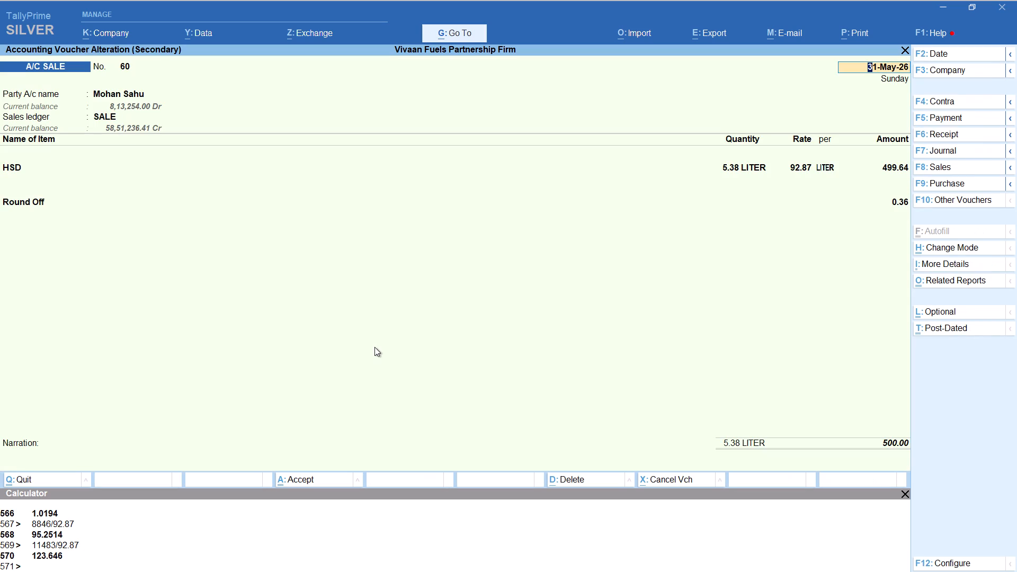
key(F8)
key(Up)
key(Down)
key(Down)
key(Return)
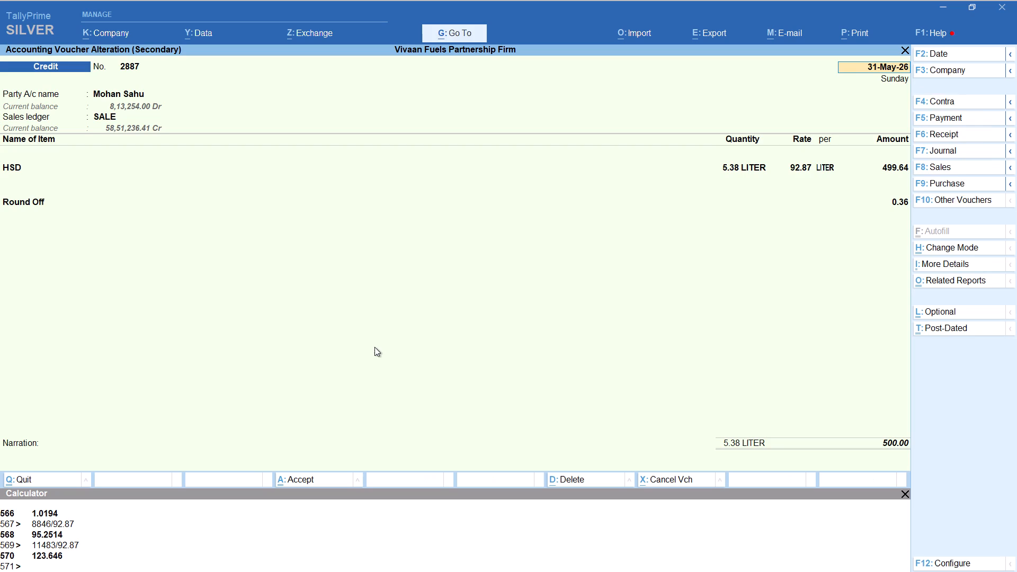
key(ctrl+a)
Change the Dhanjay A/C SALE voucher 61 to the Credit voucher type and save it.
key(Up)
key(Up)
key(Up)
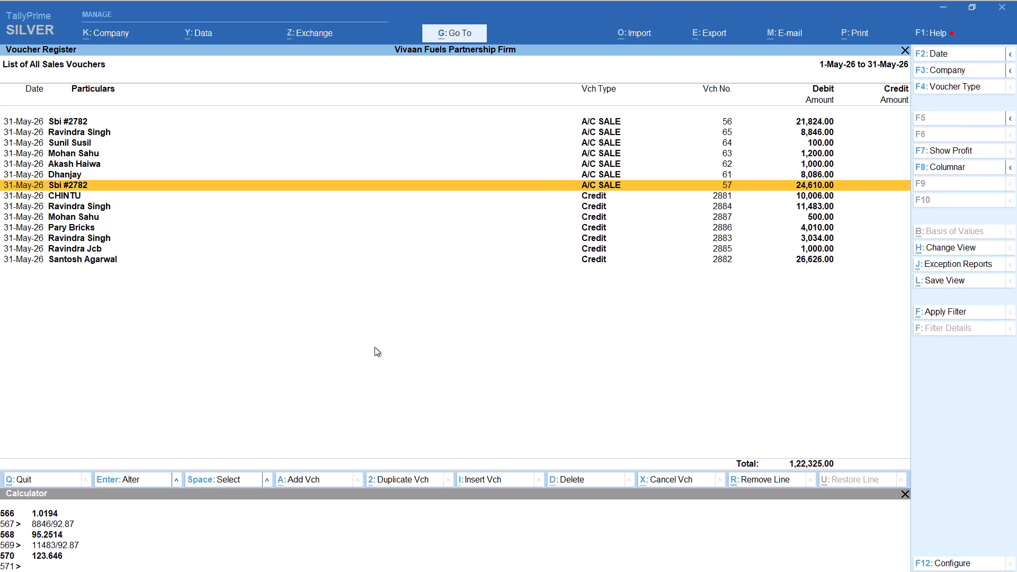
key(Up)
key(Return)
key(F8)
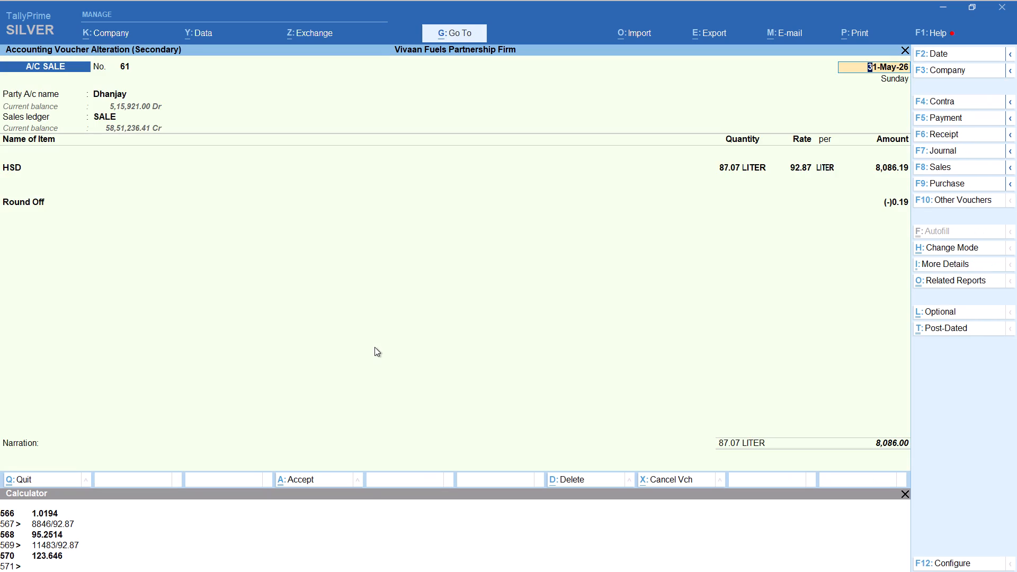
key(Down)
key(Return)
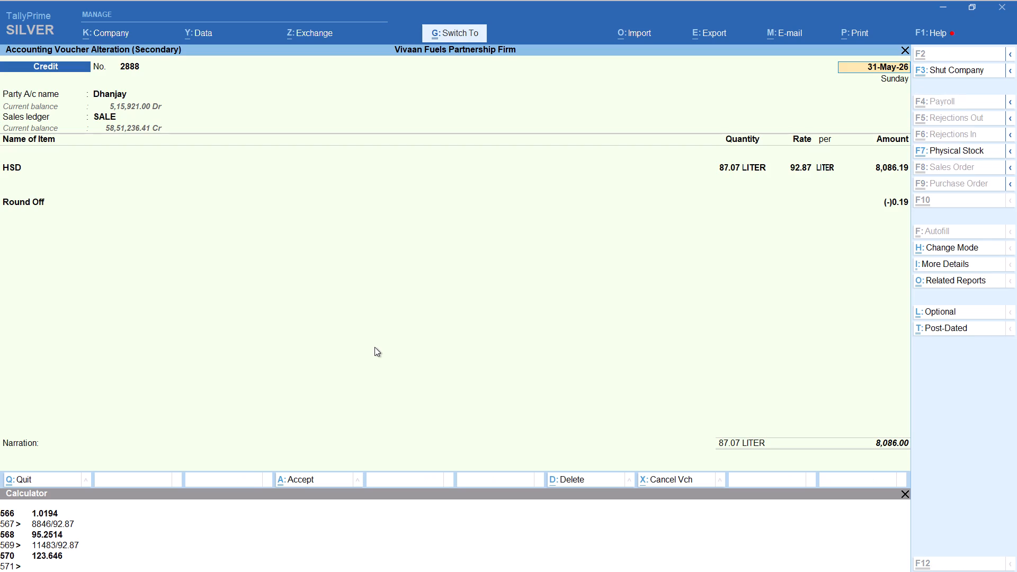
key(ctrl+a)
Change A/C SALE voucher 62, the Akash ledger's 1,000.00 sale, to the Credit voucher type and save it.
key(Up)
key(Up)
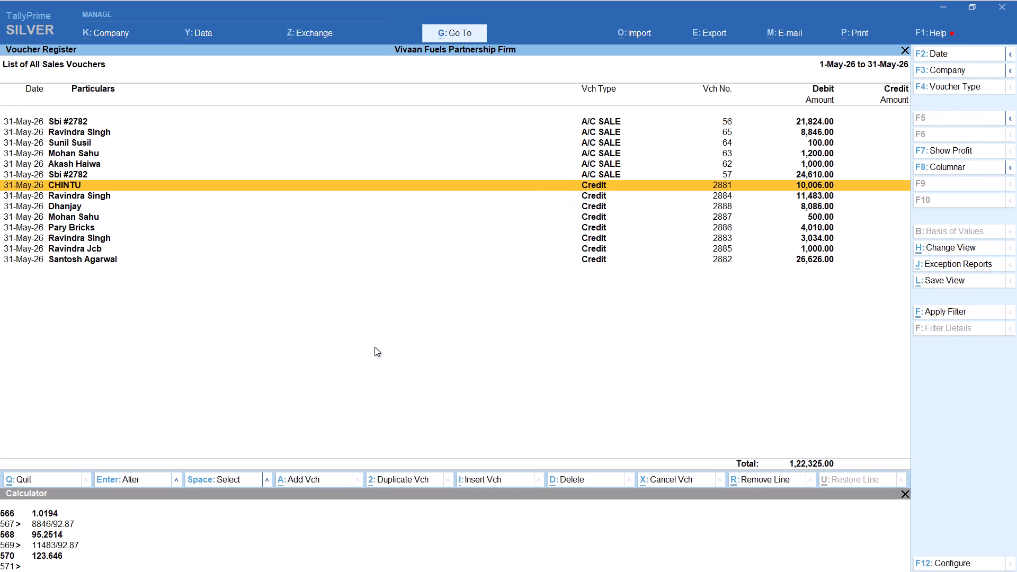
key(Up)
key(Up)
key(Return)
key(F8)
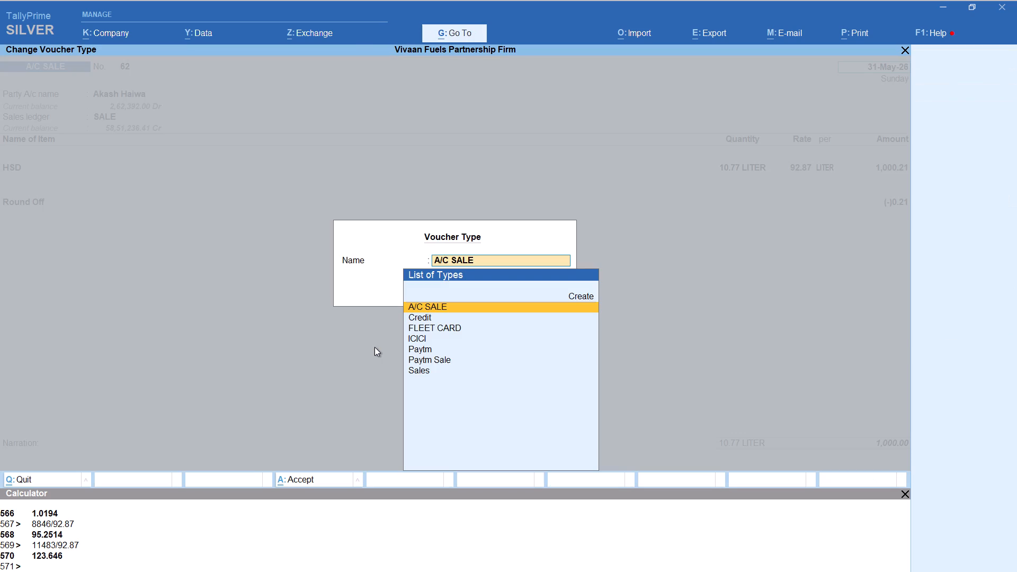
key(Down)
key(Return)
key(ctrl+a)
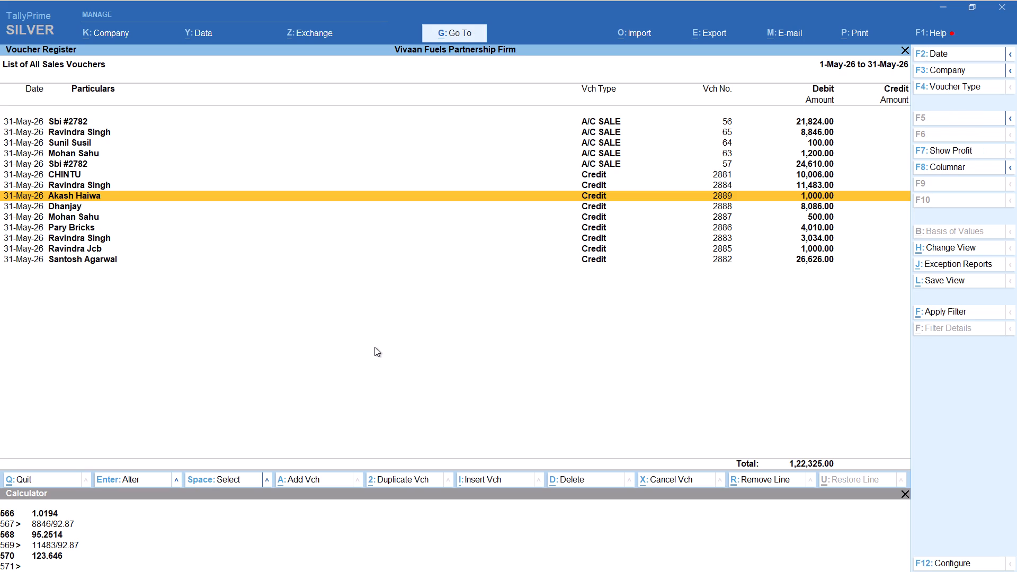
Change A/C SALE voucher 63, the Mohan ledger's 1,200.00 sale, to the Credit voucher type and save it.
key(shift+Up)
key(Up)
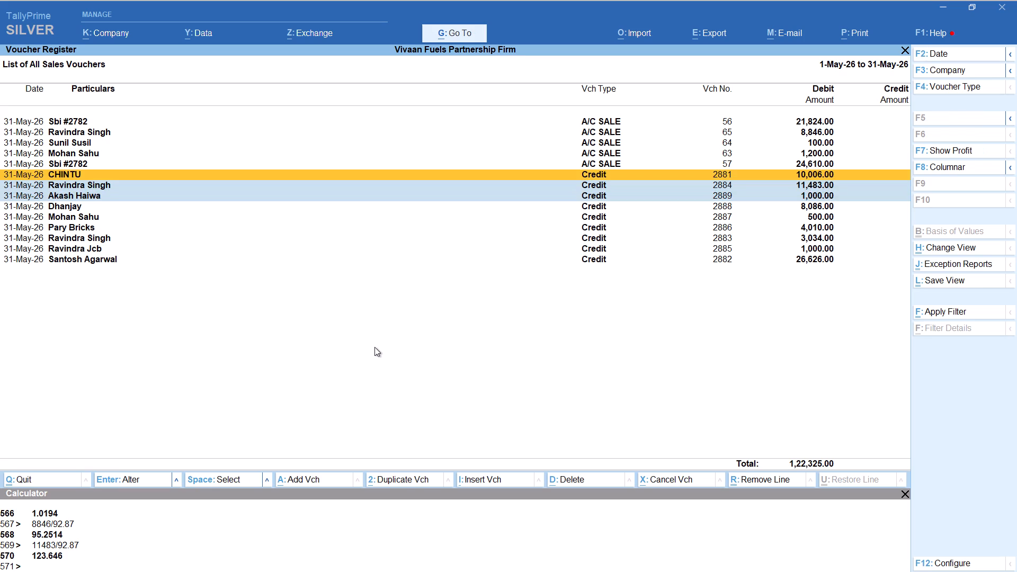
key(Up)
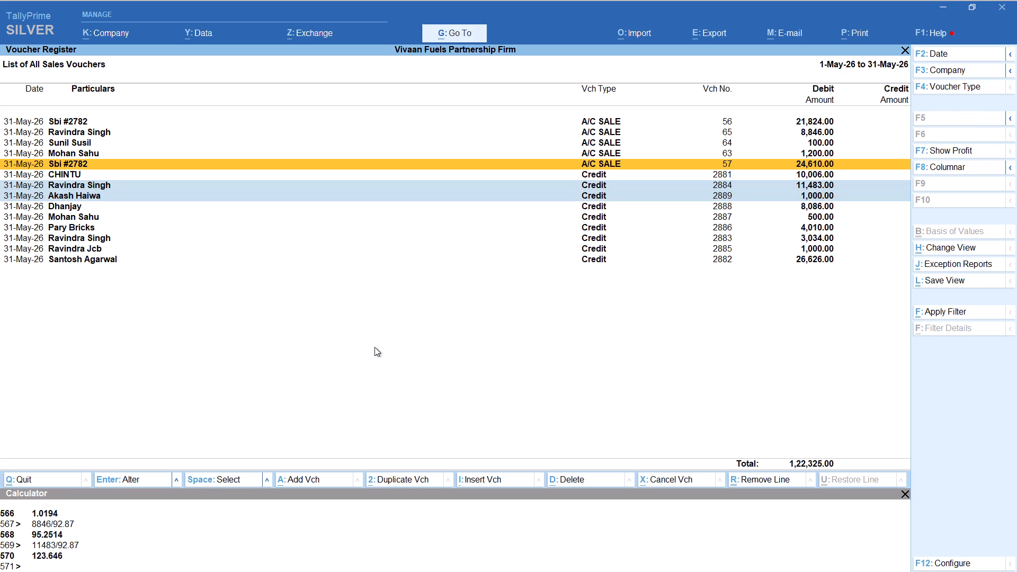
key(Up)
key(Return)
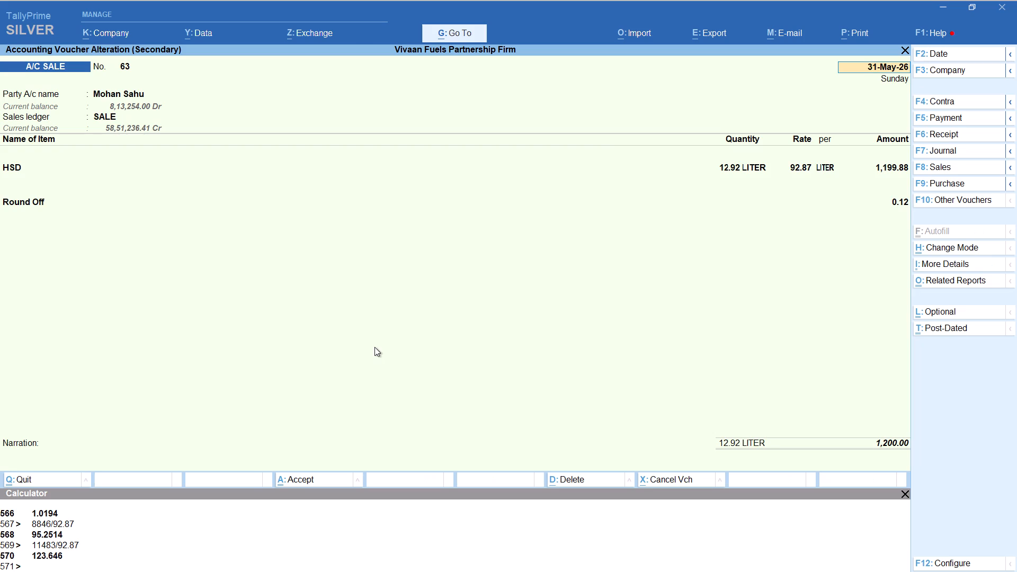
key(F8)
key(Down)
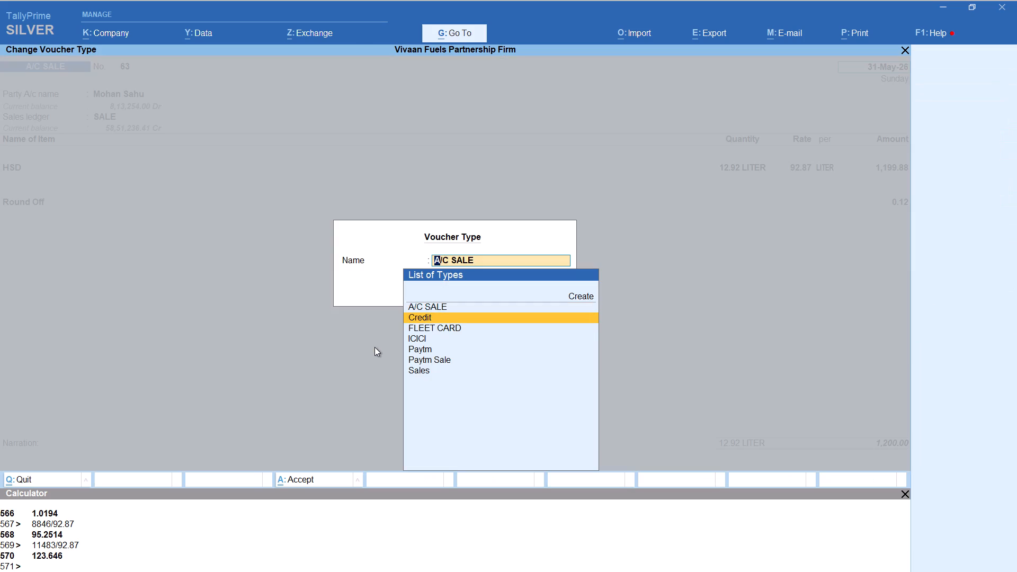
key(Return)
key(ctrl+a)
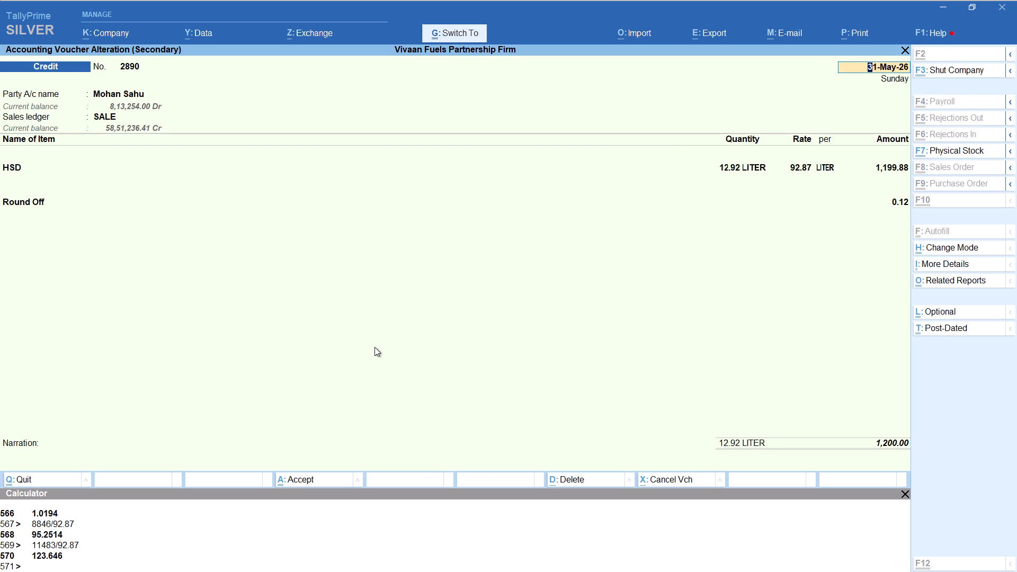
Change A/C SALE voucher 64, the Sunil ledger's 100.00 petrol sale, to the Credit voucher type and save it.
key(Up)
key(Up)
key(Up)
key(Up)
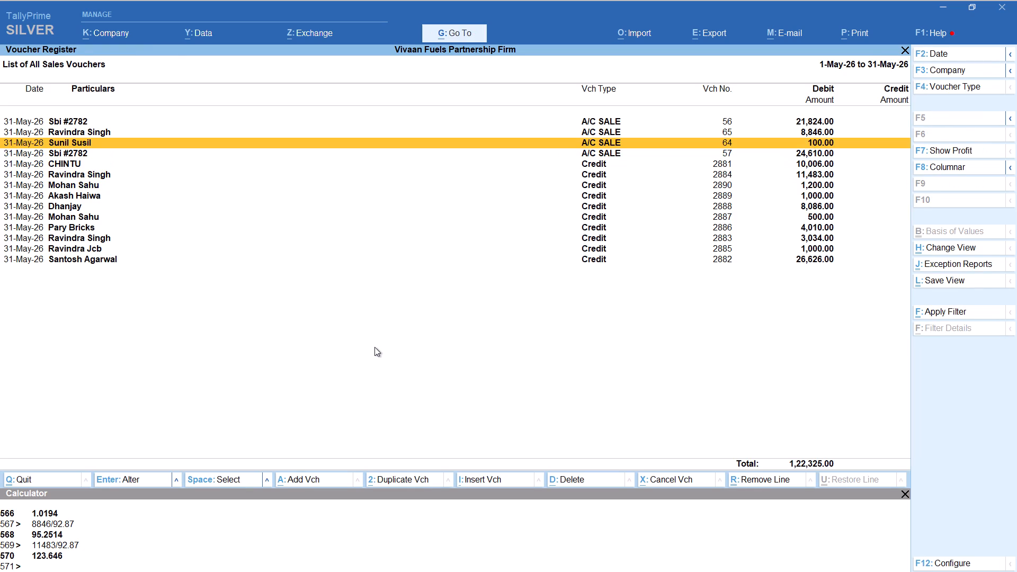
key(Return)
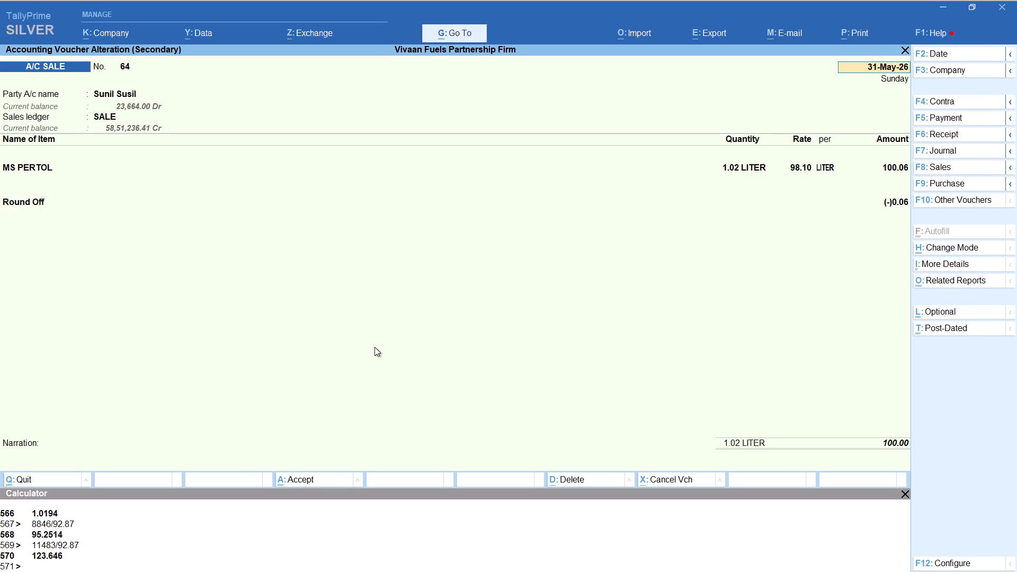
key(F8)
key(Down)
key(Return)
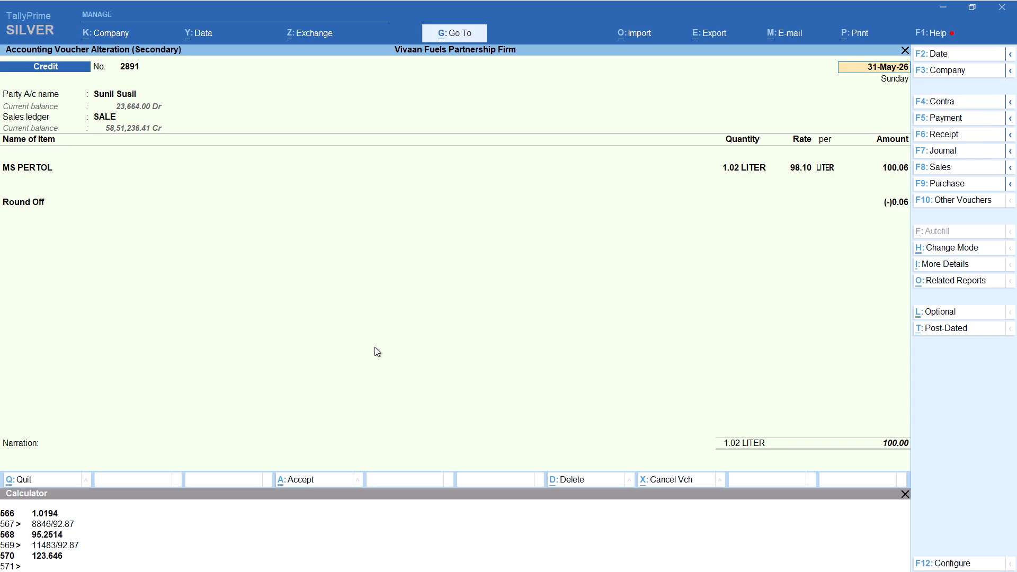
key(ctrl+a)
Change A/C SALE voucher 65, the non-JCB Ravindra ledger's 8,846.00 sale, to the Credit voucher type and save it.
key(Up)
key(Up)
key(Up)
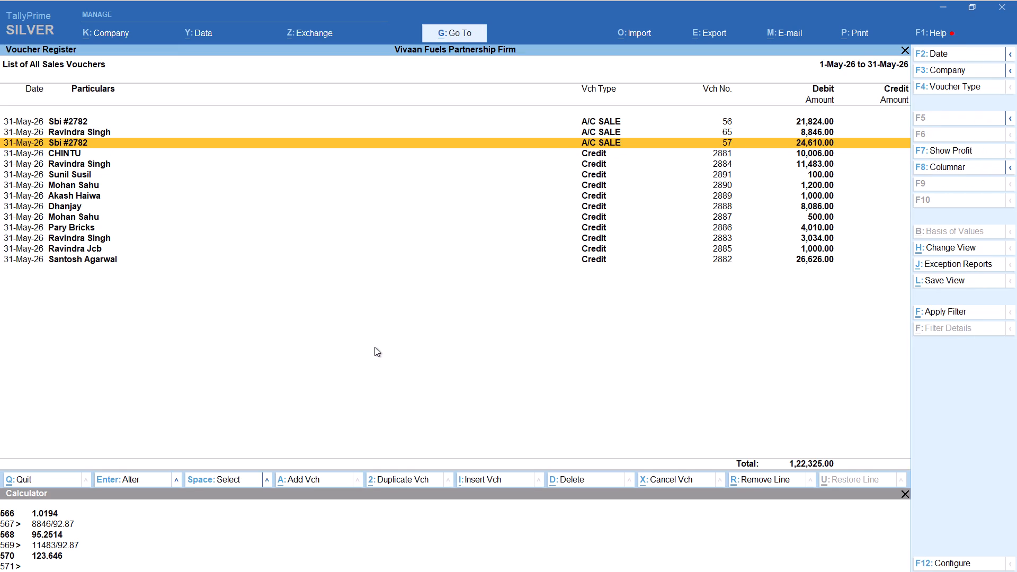
key(Up)
key(Return)
key(F8)
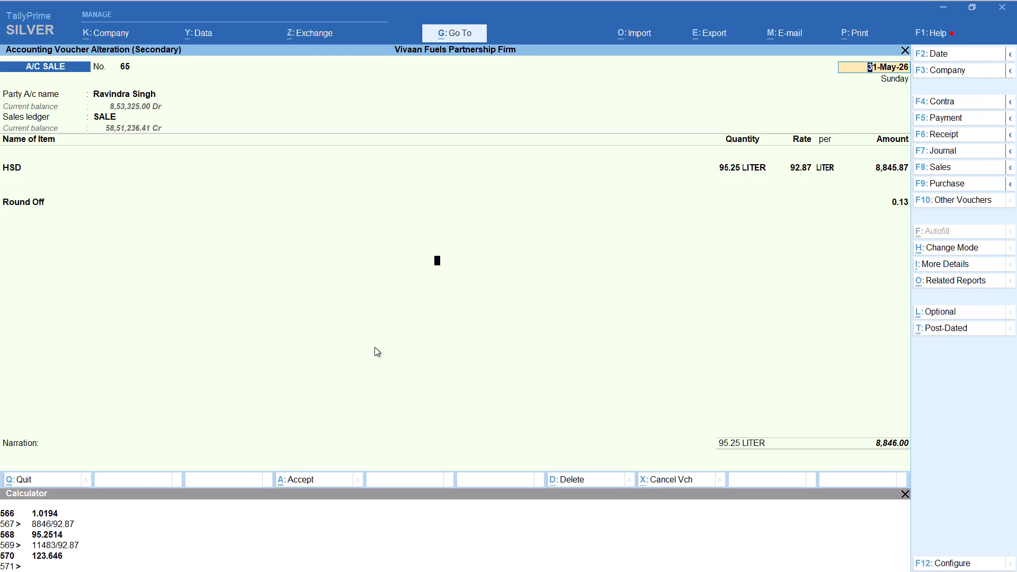
key(Down)
key(Return)
key(ctrl+a)
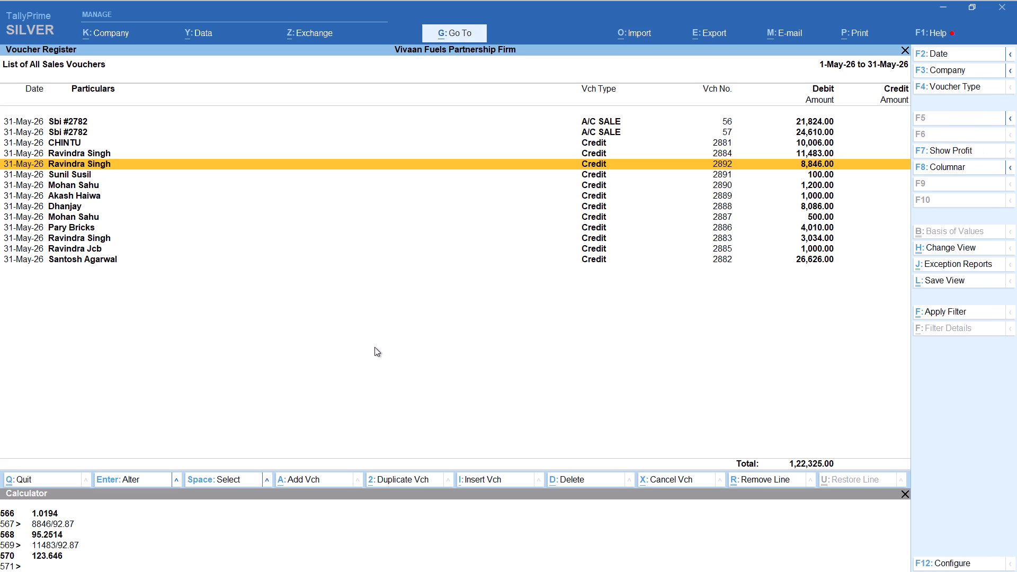
Switch to the Excel balance sheet to check the 1-May CREDIT and A/C entries.
key(alt+Tab)
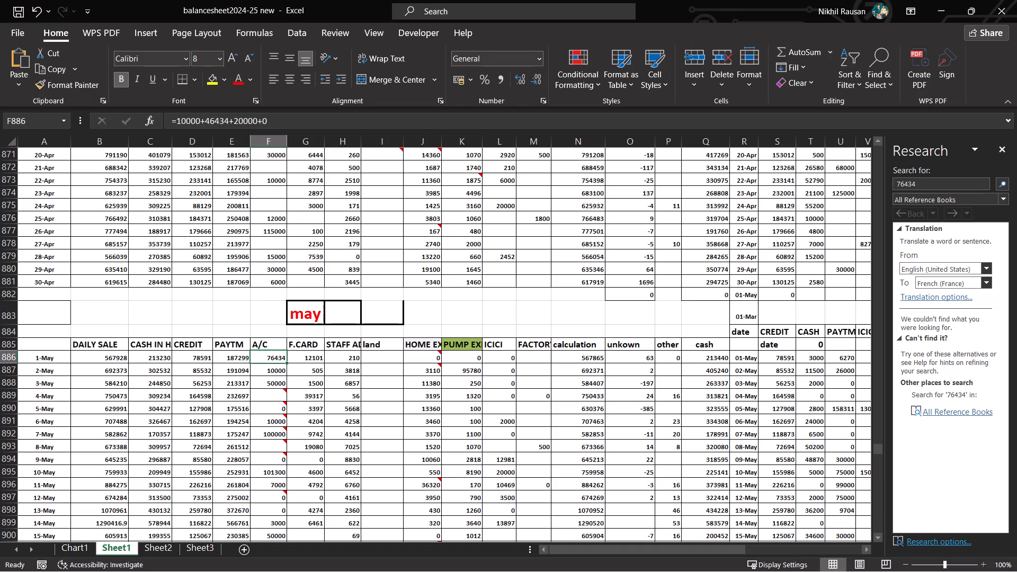
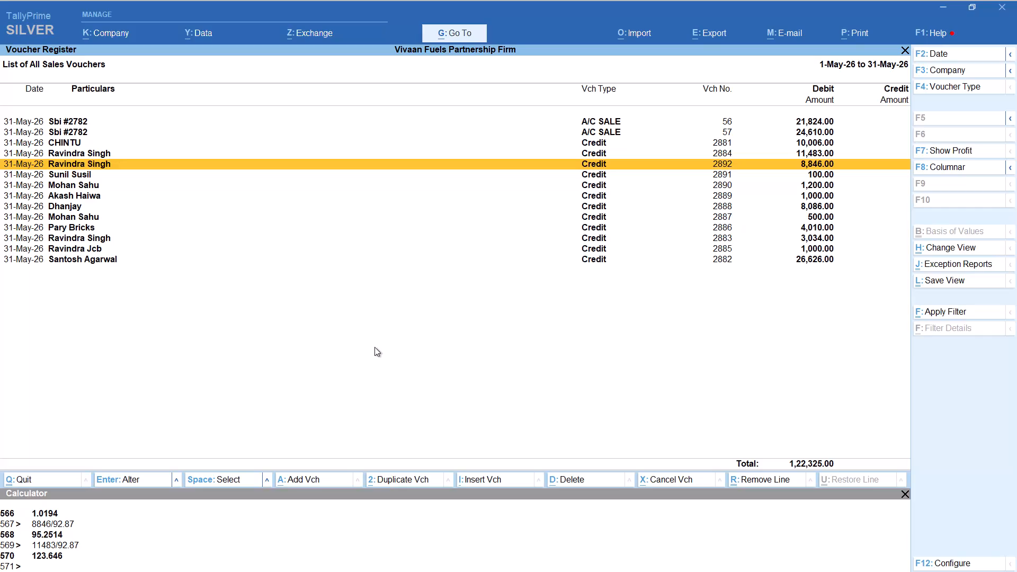
Review the 31-May-26 sales vouchers in TallyPrime's register one by one against the 1-May CREDIT and A/C entries in the Excel balance sheet.
key(alt+Tab)
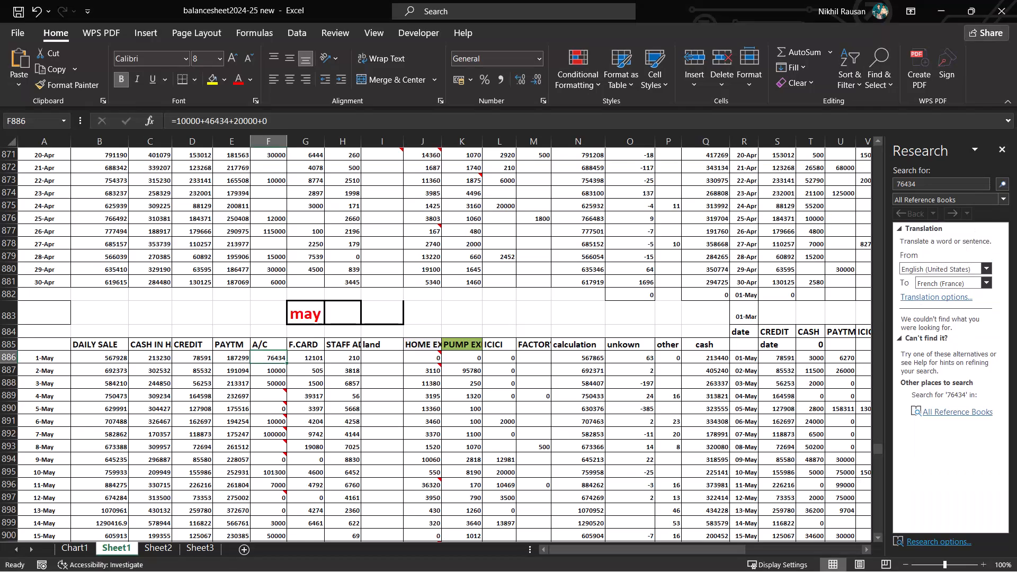
key(alt+Tab)
key(Up)
key(Up)
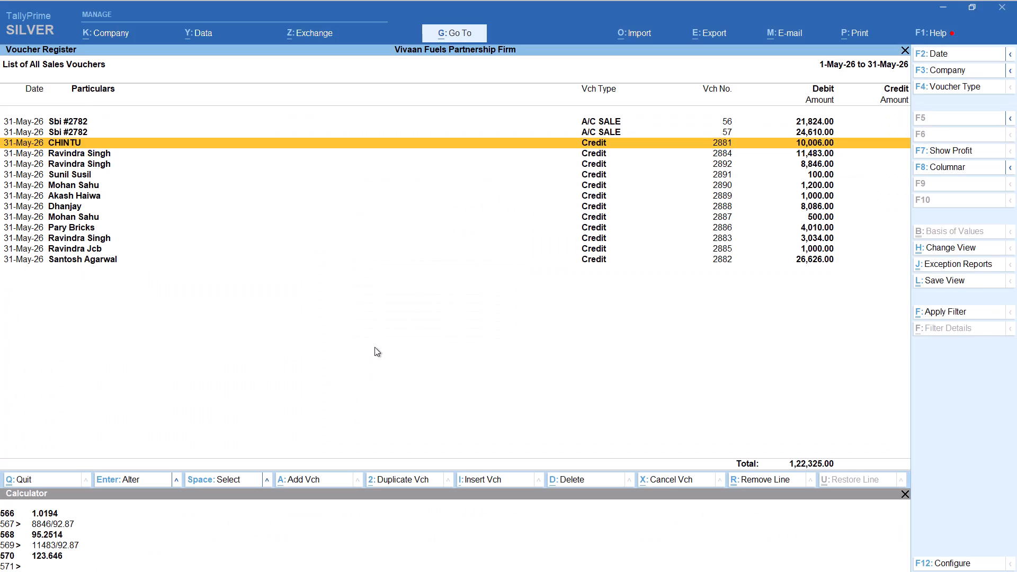
key(Down)
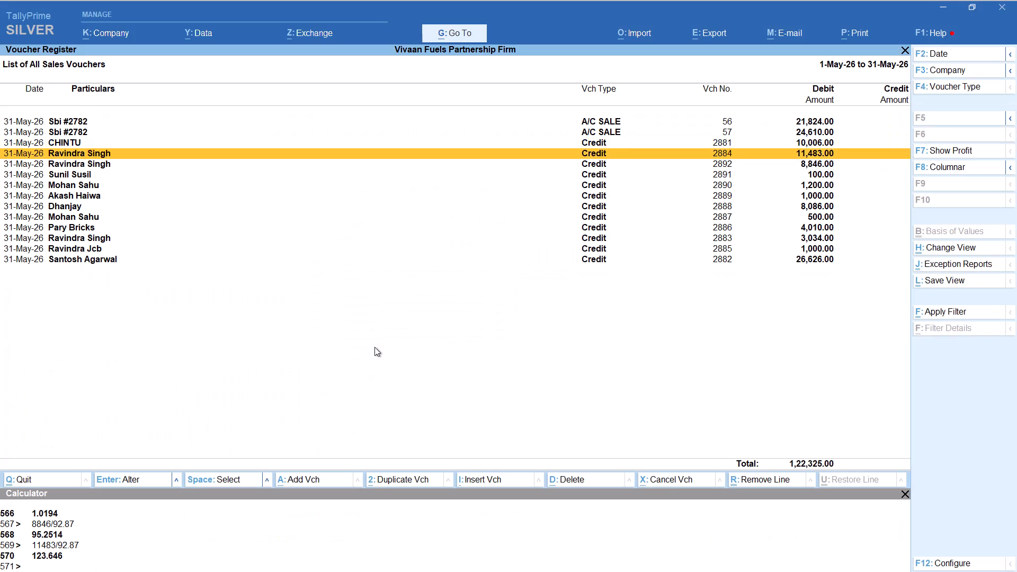
key(Down)
key(Down)
key(Down)
key(Down)
key(Down)
key(Down)
key(Down)
key(Down)
key(Down)
key(Down)
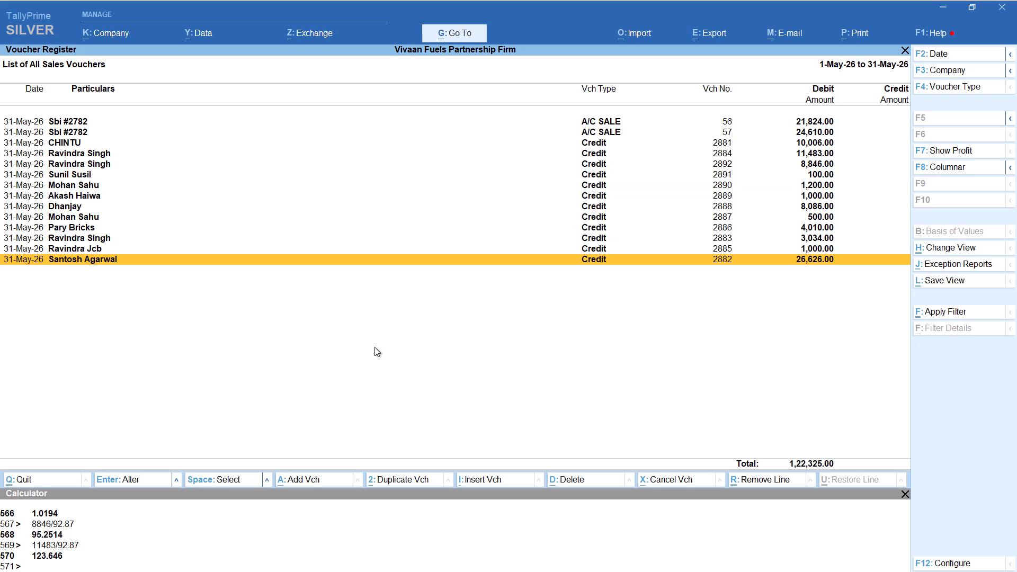
key(Up)
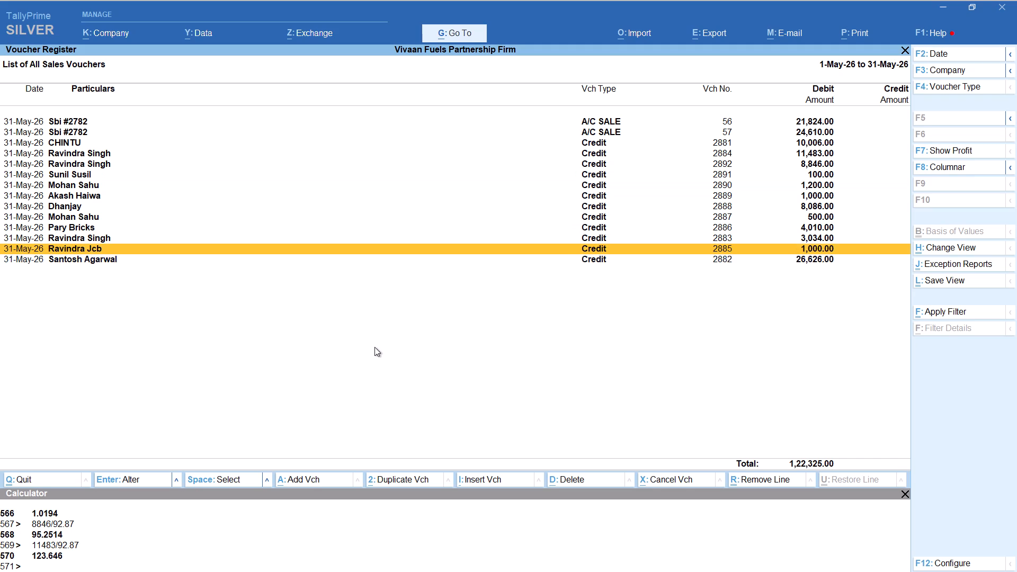
key(Up)
key(Up)
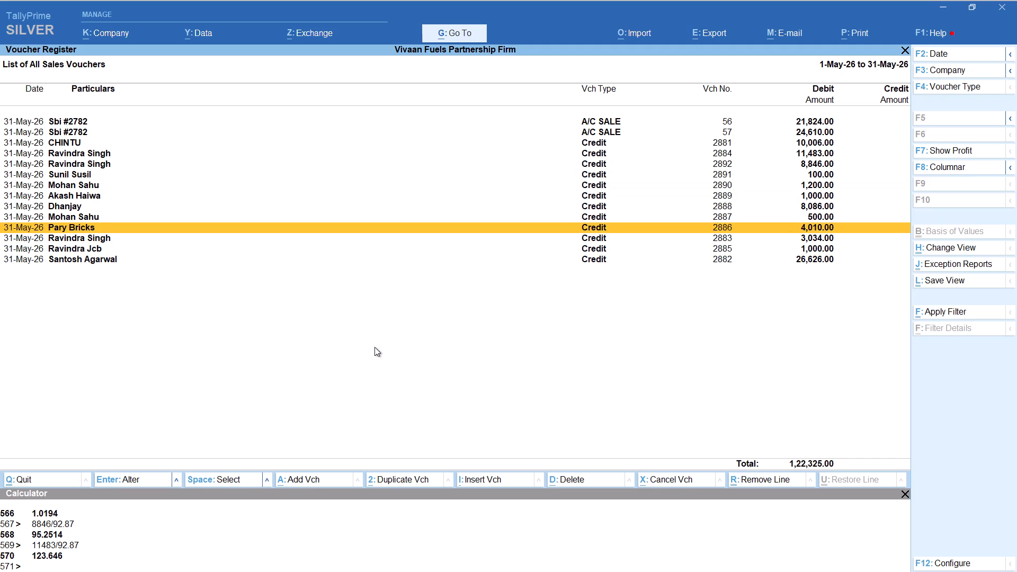
key(Up)
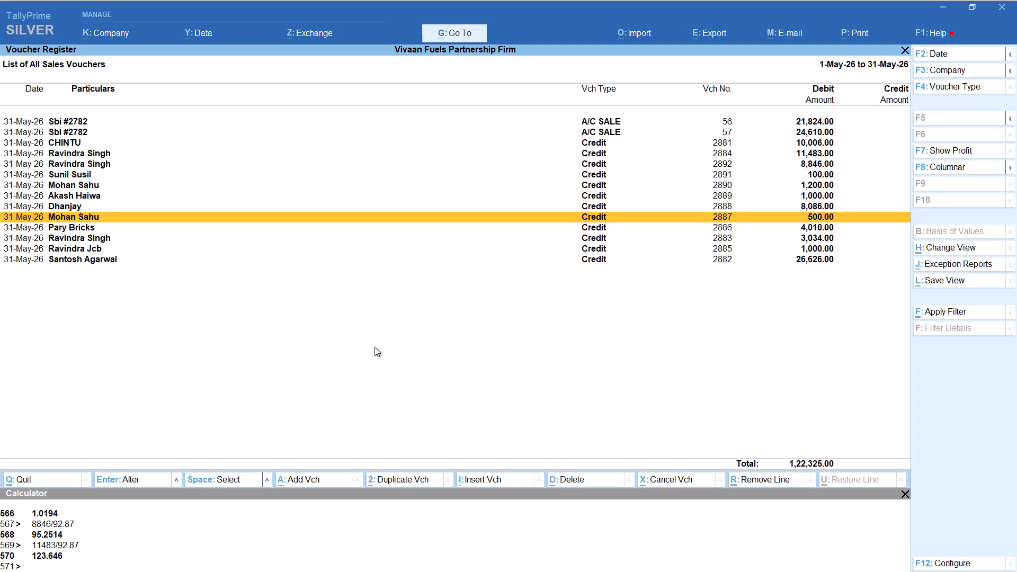
key(Up)
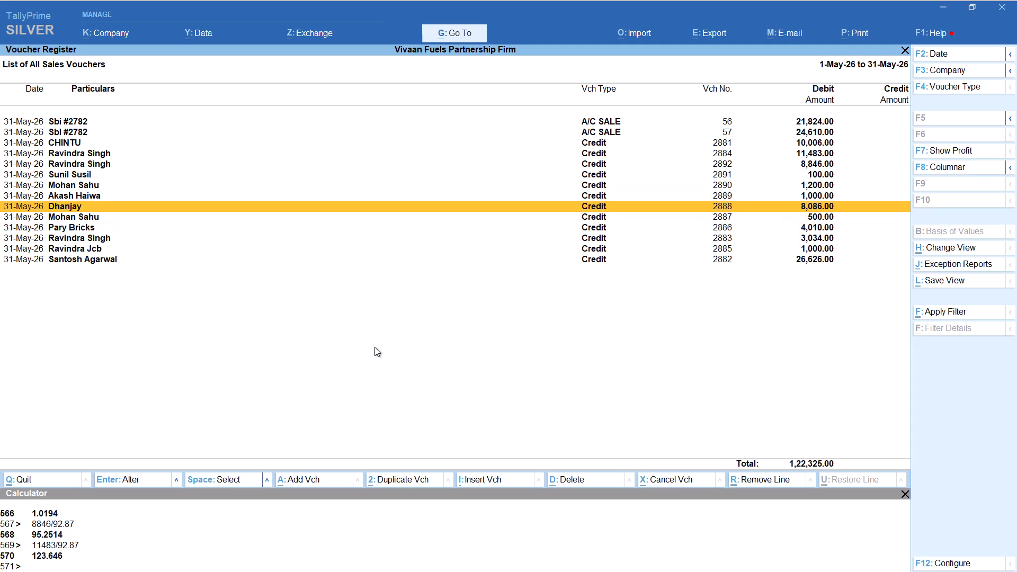
key(Up)
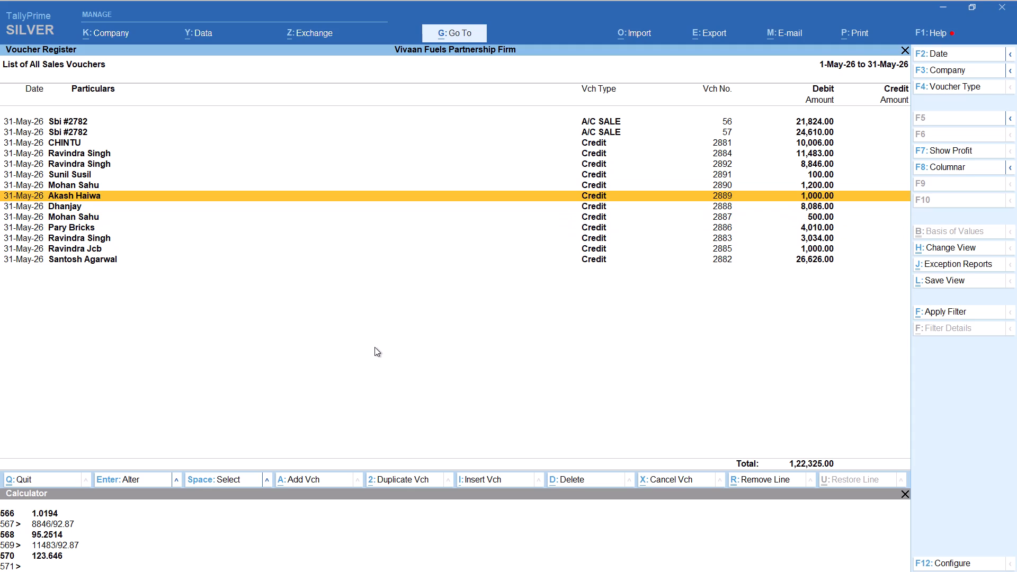
key(Up)
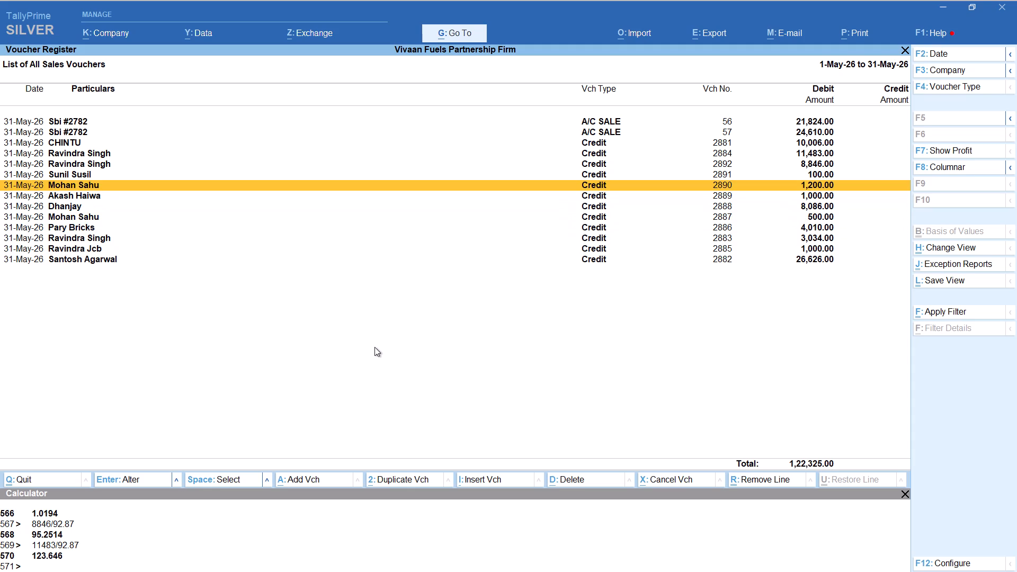
key(Up)
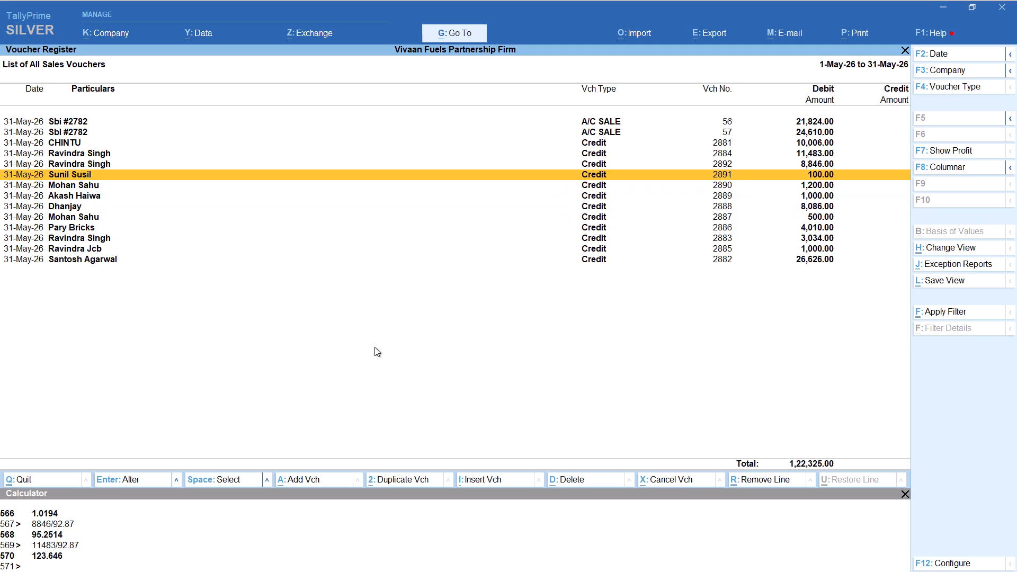
key(Up)
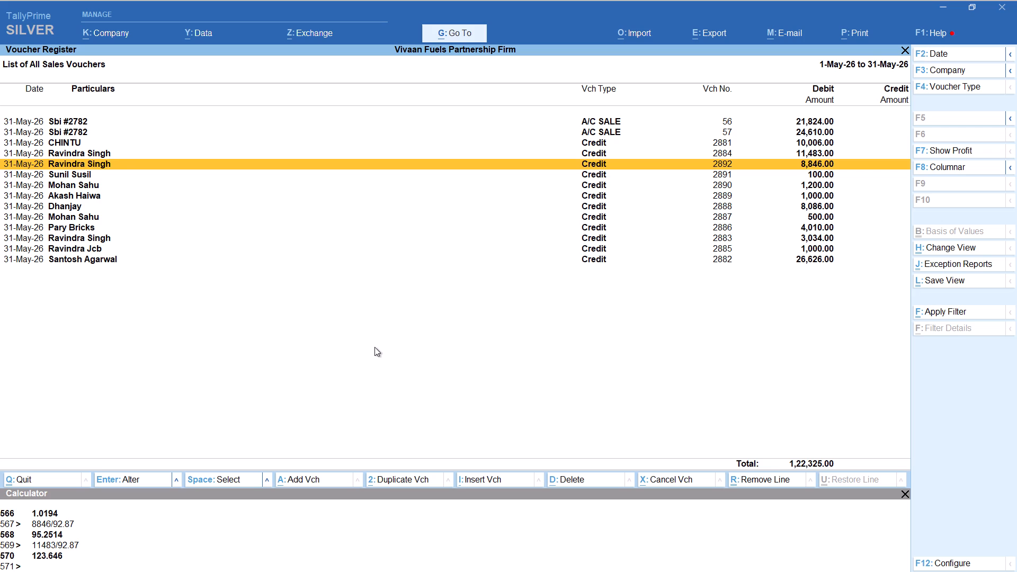
In Credit voucher 2884 for the Ravindra ledger, set the HSD quantity to 14183/92.87, giving 152.72 litres.
key(Up)
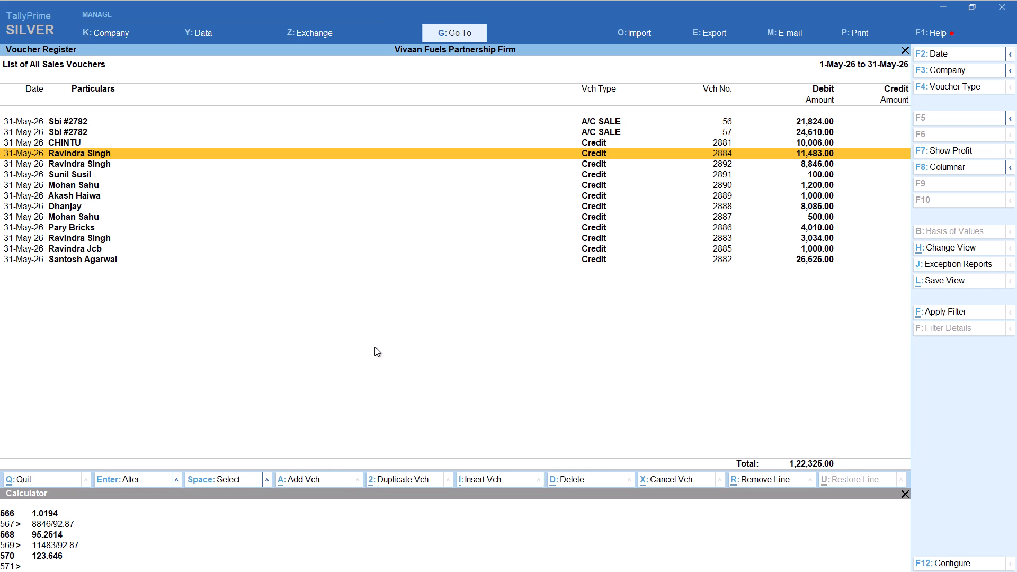
key(Return)
key(Return)
key(Return)
key(Return)
key(Return)
key(Return)
key(Return)
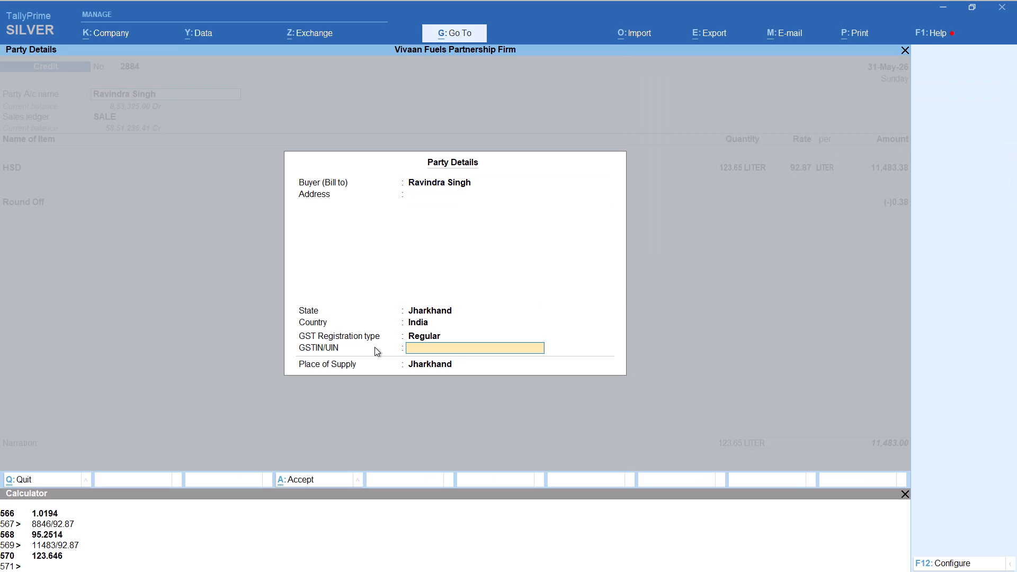
key(Return)
key(Return)
key(Return)
key(Return)
key(Return)
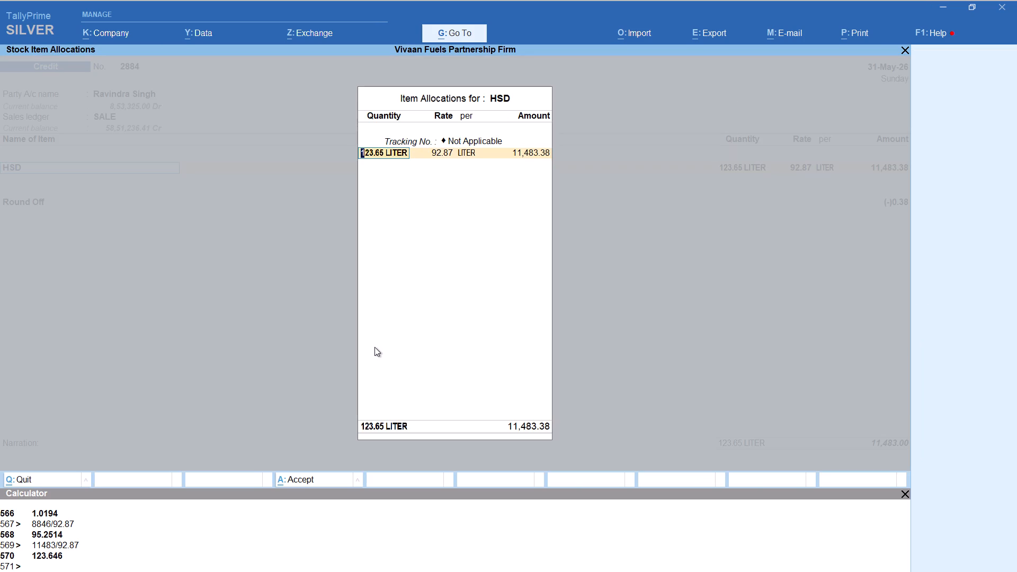
key(alt+c)
text(14)
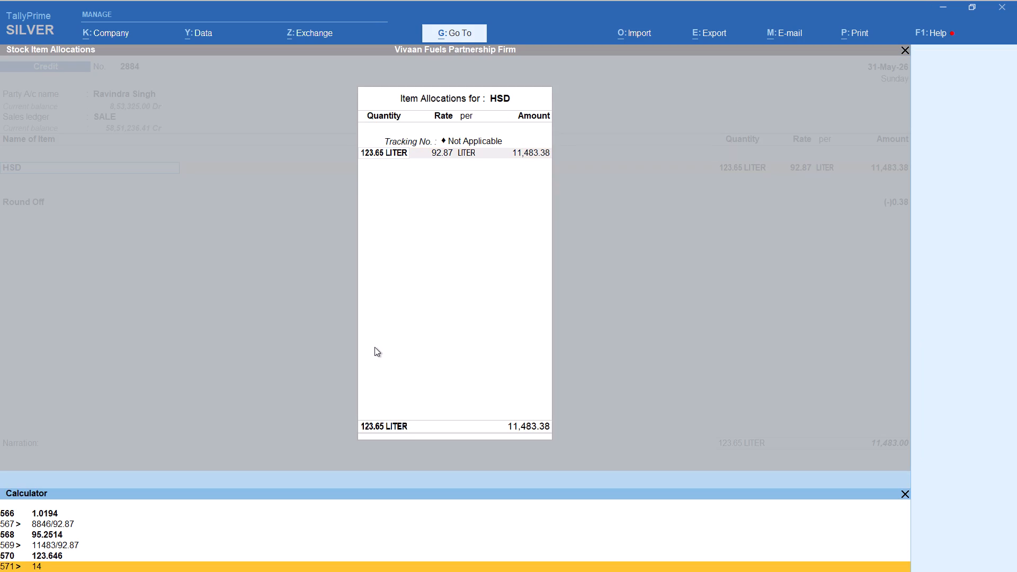
text(183/92.87)
key(Return)
key(Return)
key(Return)
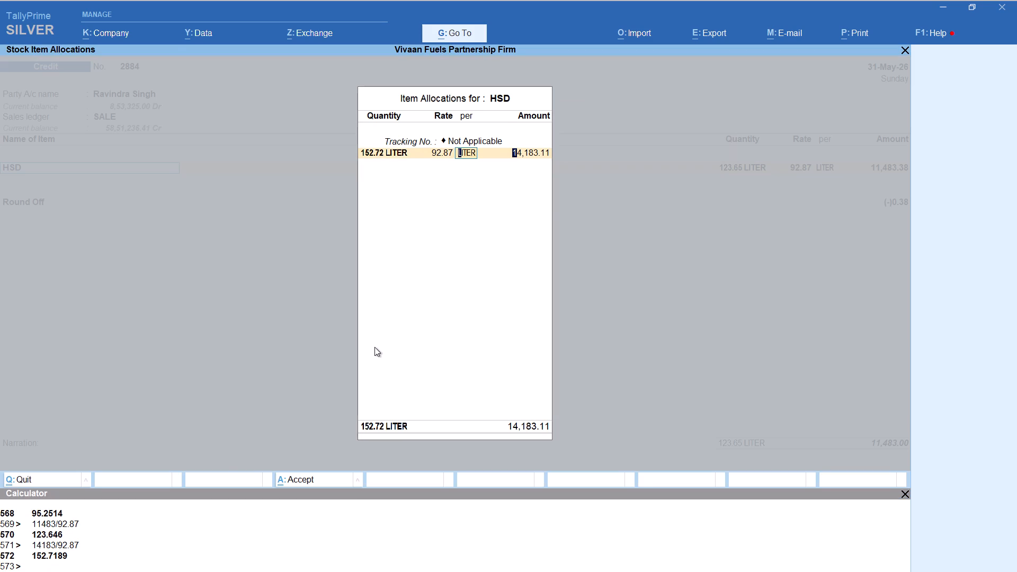
key(Return)
key(Return)
key(Return)
key(Return)
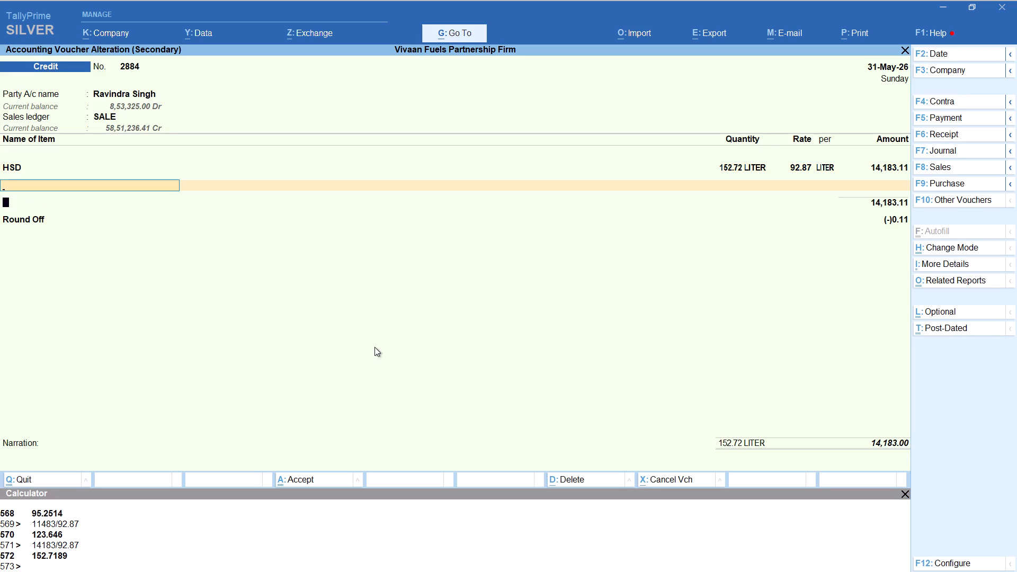
Set the Round Off allocation for the Accountant cost centre to -0.11 and save Credit voucher 2884.
key(Return)
key(Return)
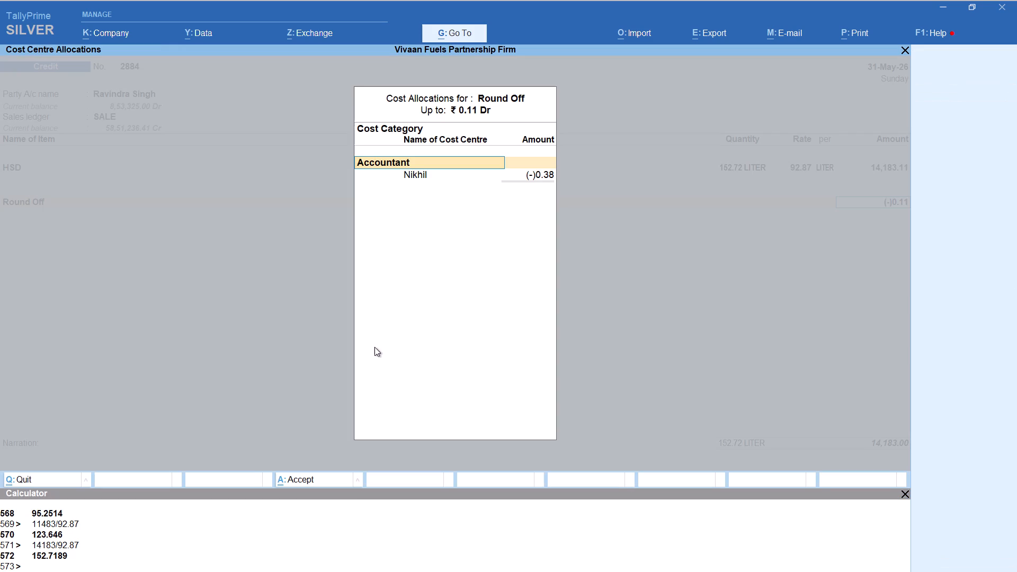
key(Return)
text(-0.11)
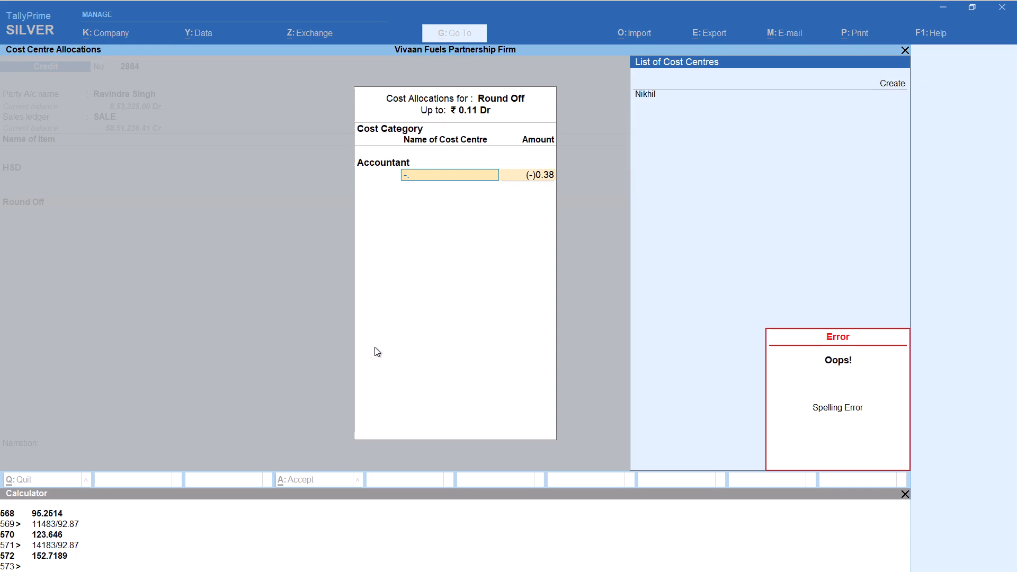
key(BackSpace)
key(BackSpace)
key(BackSpace)
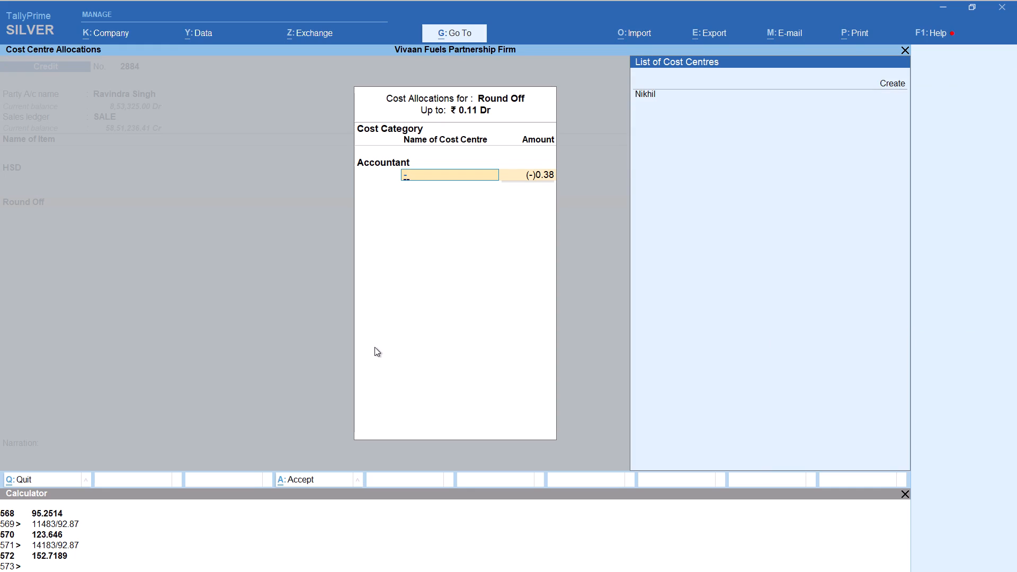
key(Return)
key(Return)
key(BackSpace)
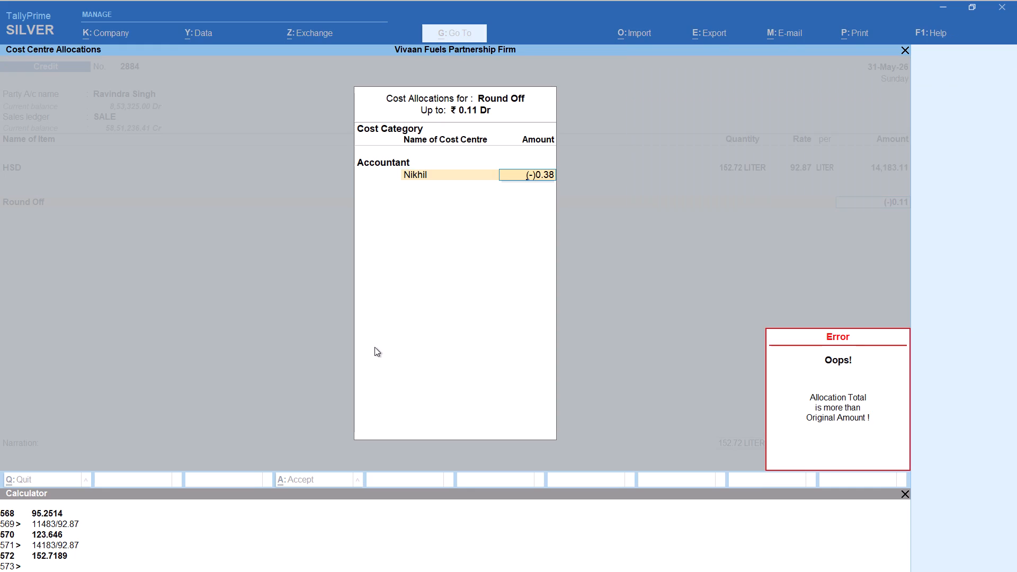
key(minus)
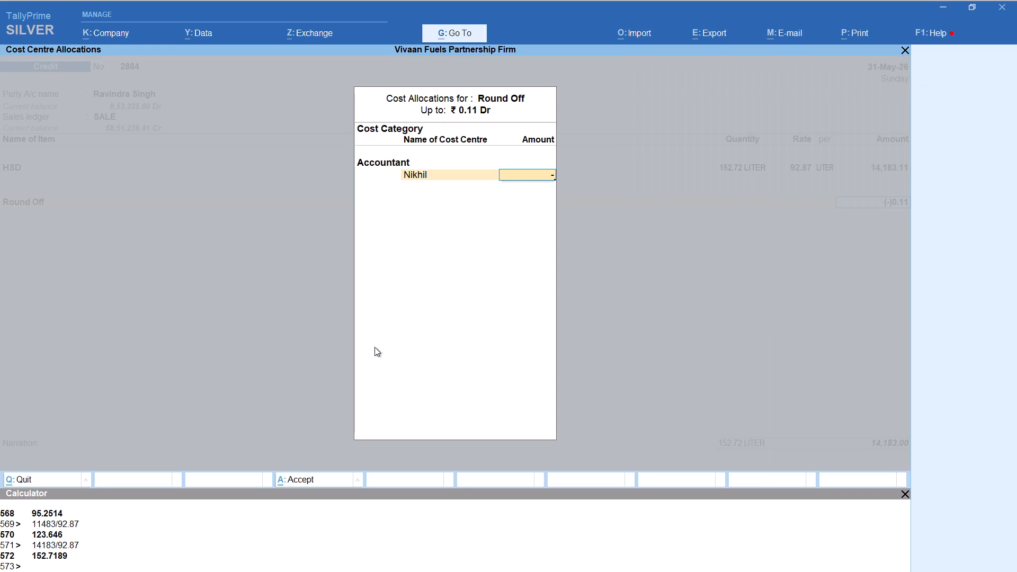
text(0.11)
key(Return)
key(ctrl+a)
key(ctrl+a)
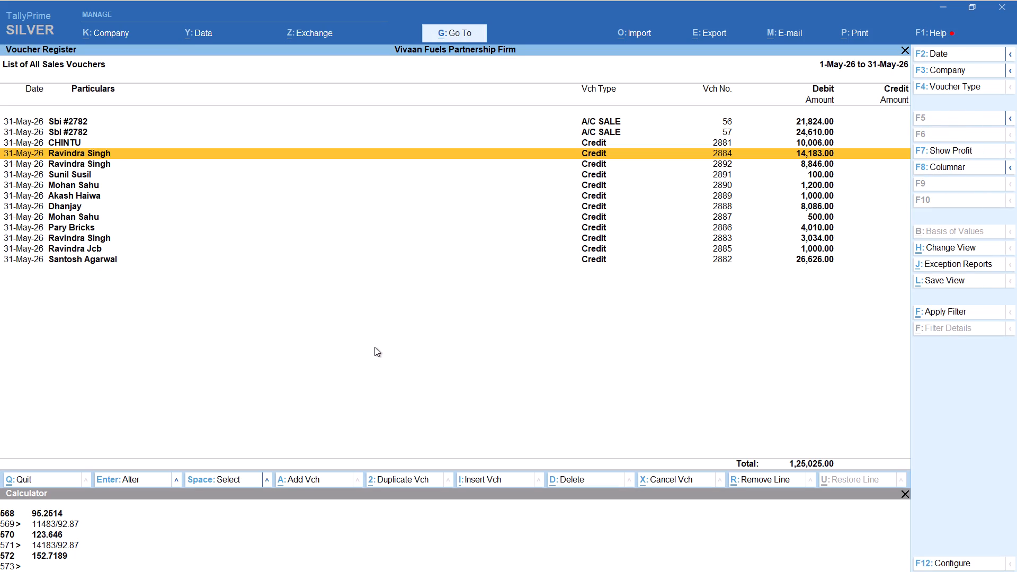
Switch to the Excel balance sheet to recheck the 1-May CREDIT and A/C entries.
key(alt+Tab)
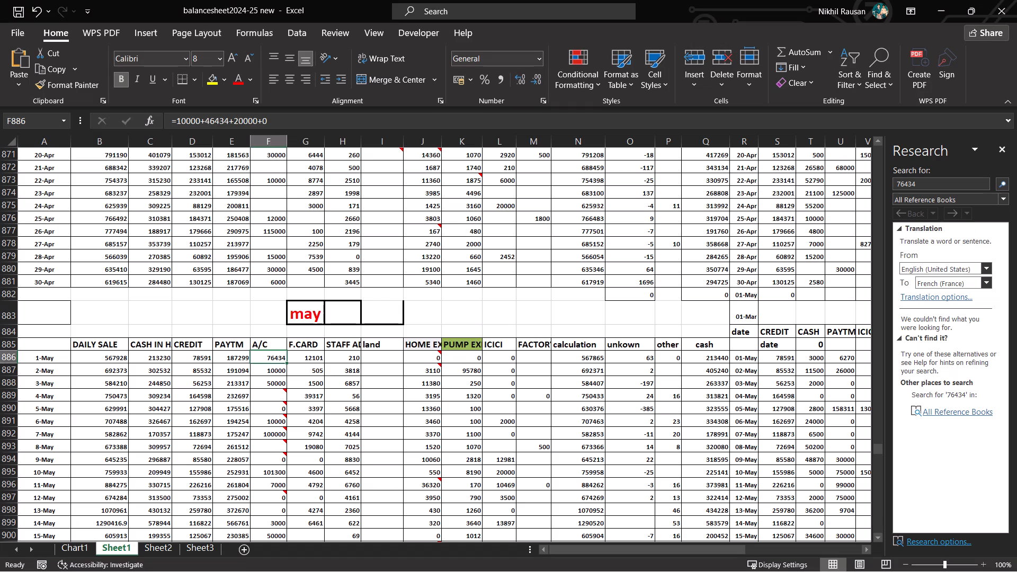
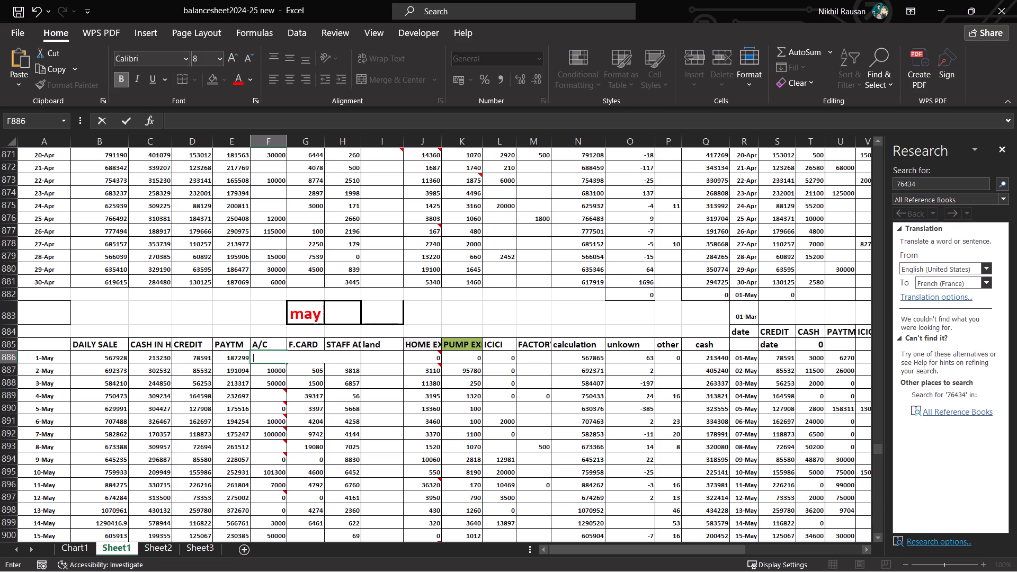
Recheck the TallyPrime sales register, return to the Excel balance sheet and undo the accidental clearing of the 1-May A/C cell.
key(alt+Tab)
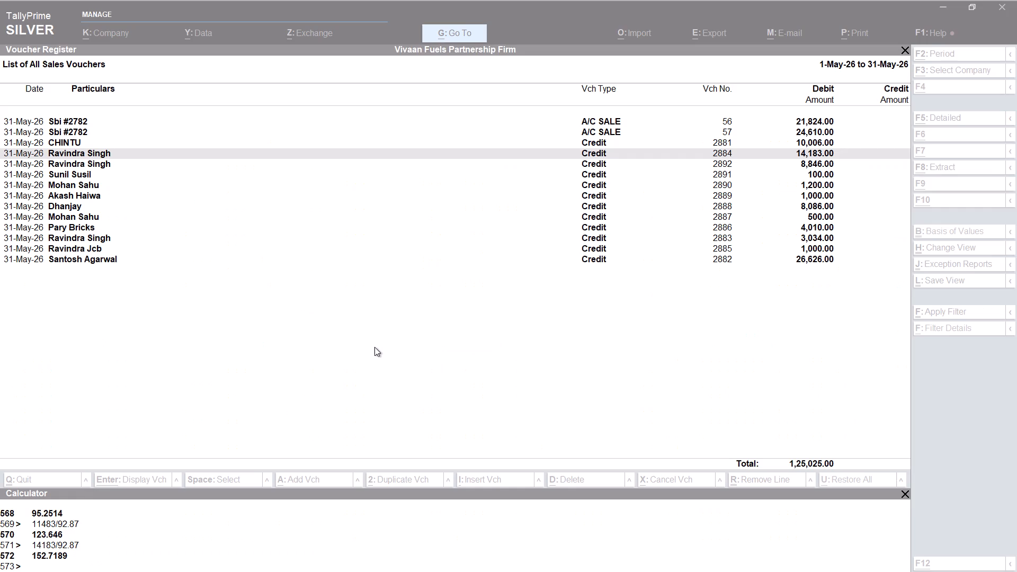
key(alt+Tab)
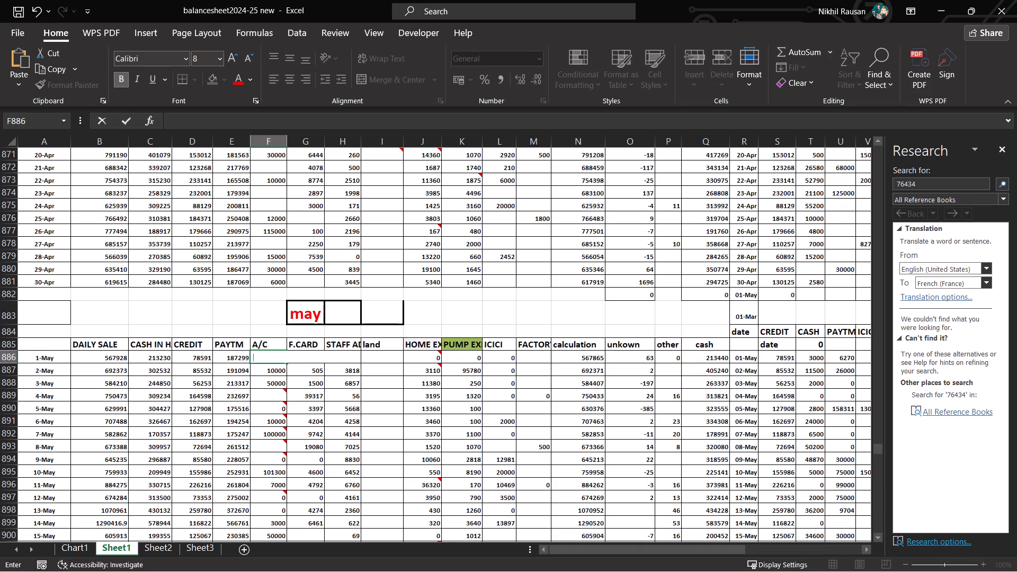
click(540, 317)
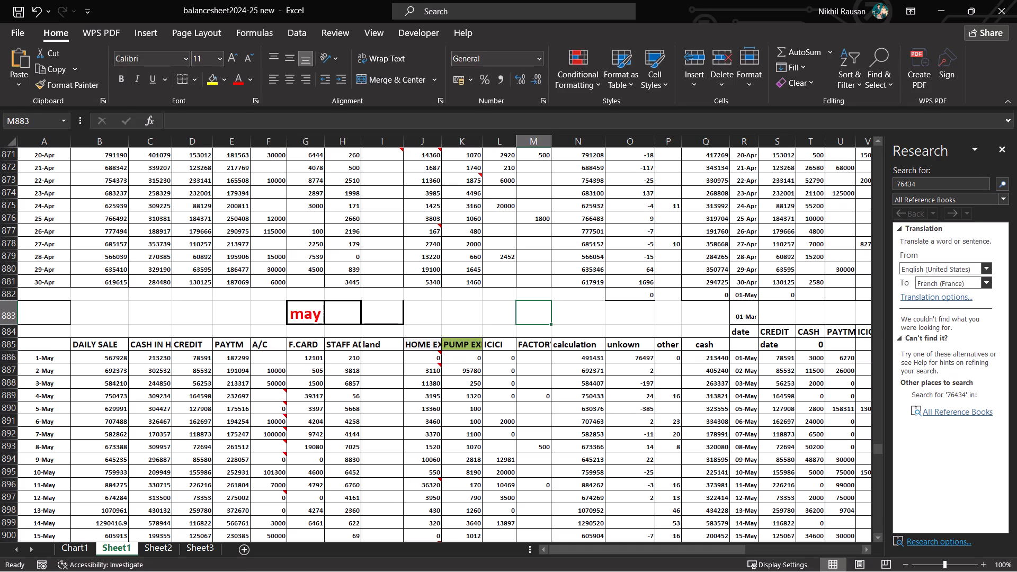
key(ctrl+z)
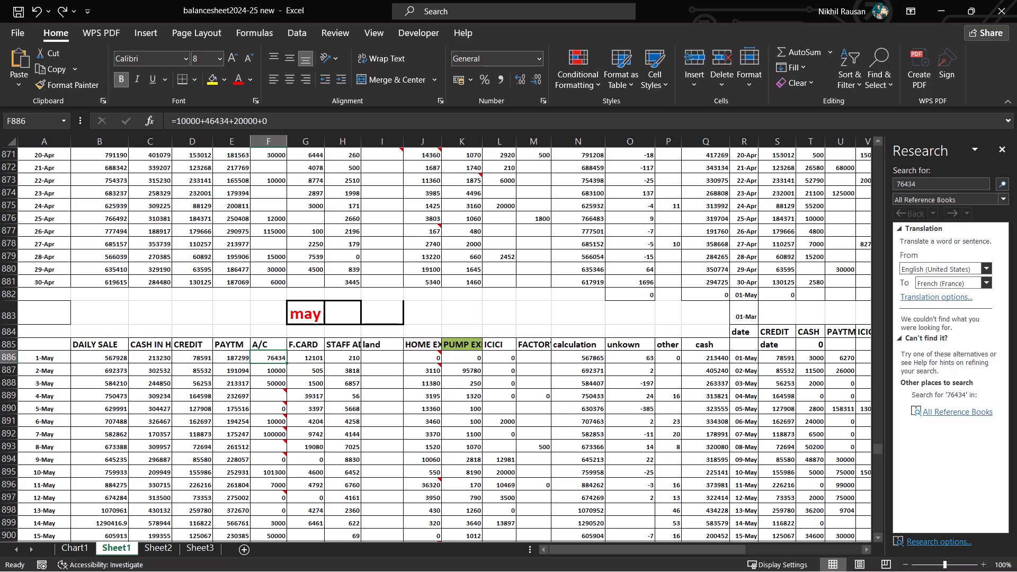
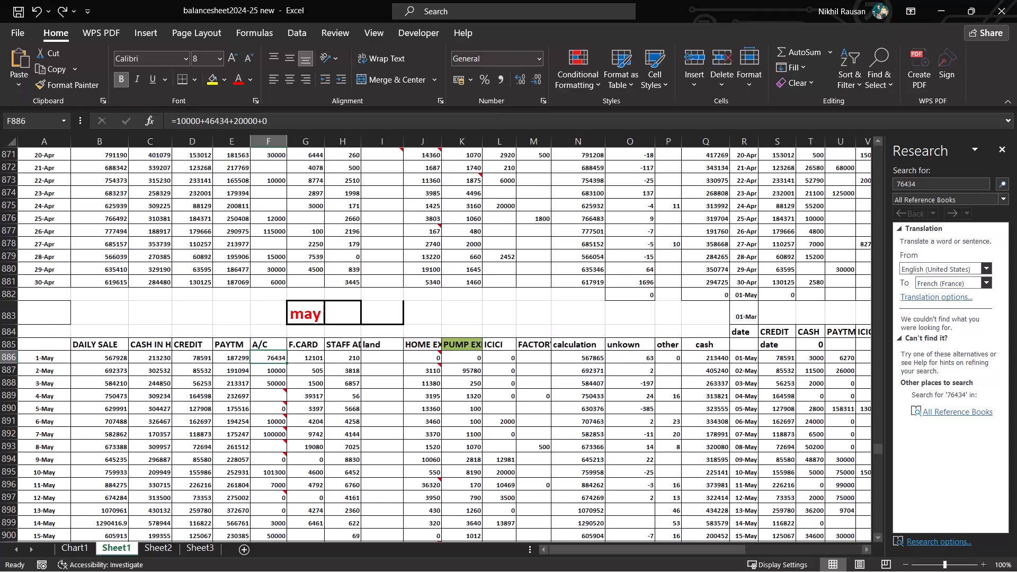
Check the formula in the 1-May A/C cell of the Excel balance sheet.
scroll(410, 407, down, 1)
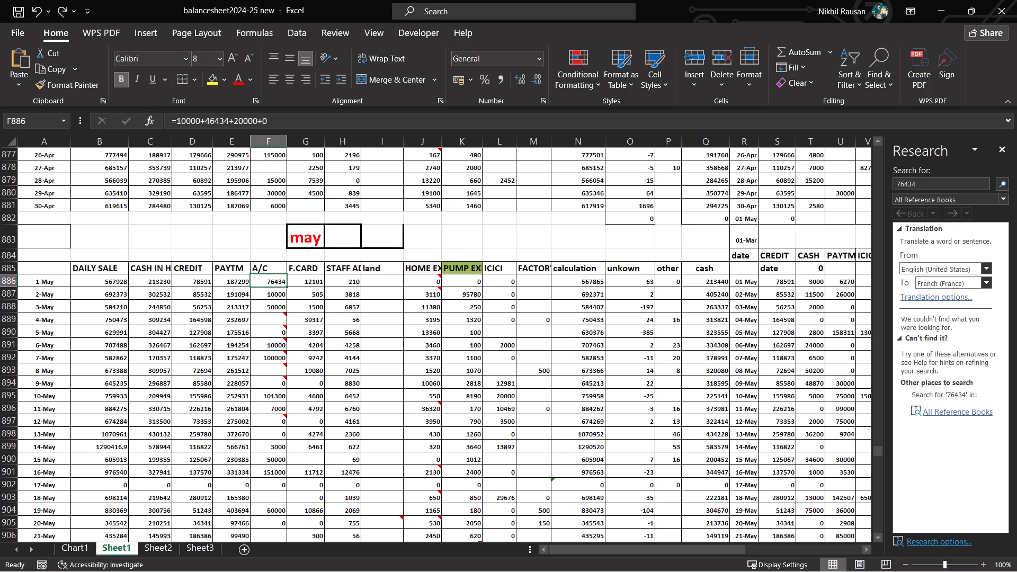
click(445, 237)
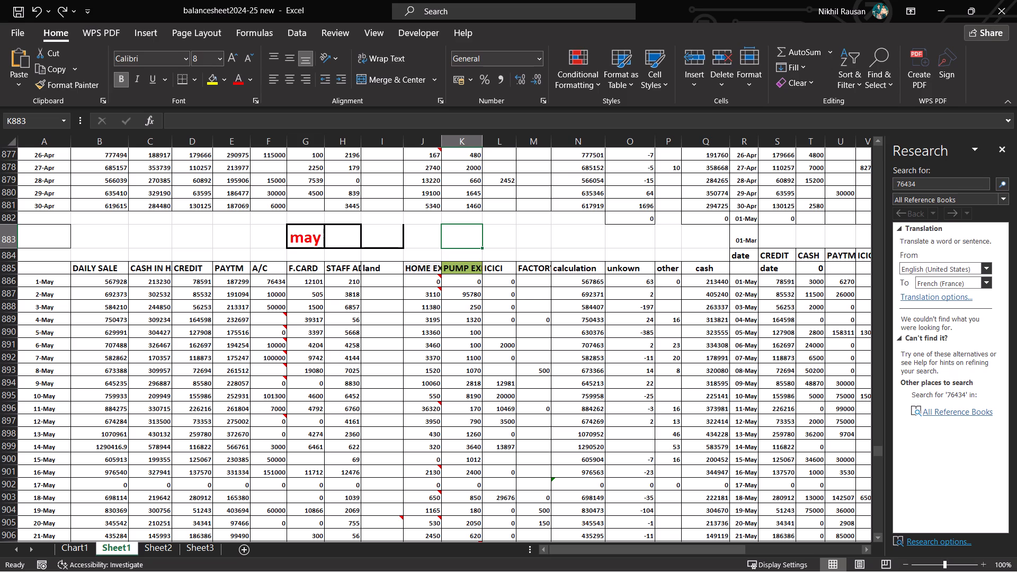
click(271, 283)
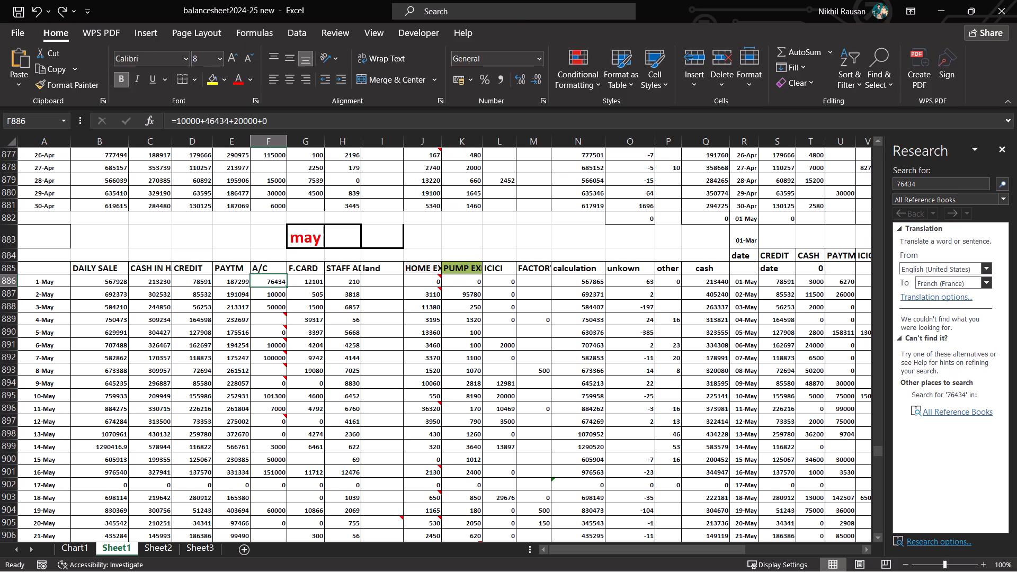
Switch to TallyPrime, reopen the May sales voucher list and change the date of A/C SALE voucher 56 to 1-May-26.
key(alt+Tab)
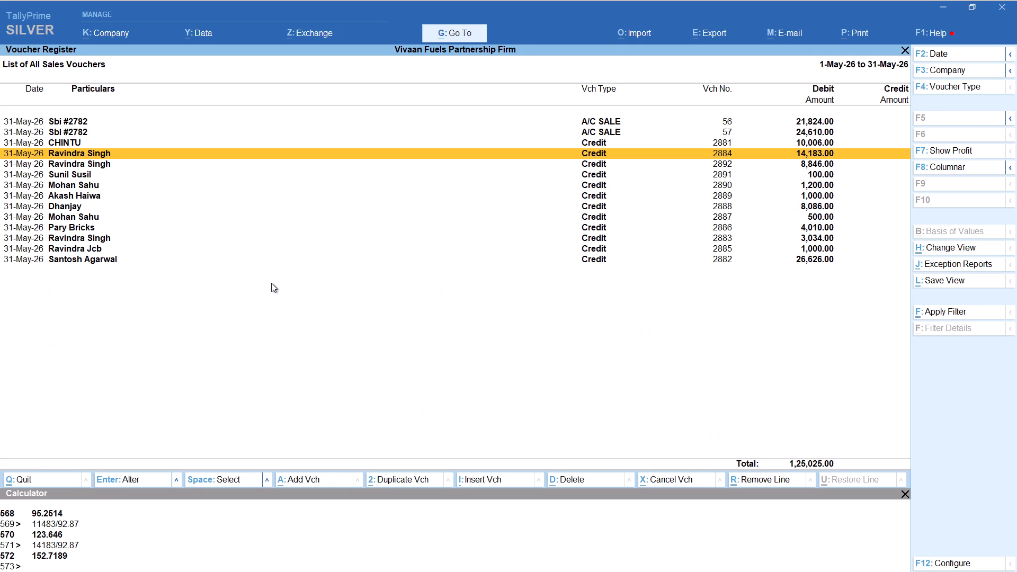
key(Escape)
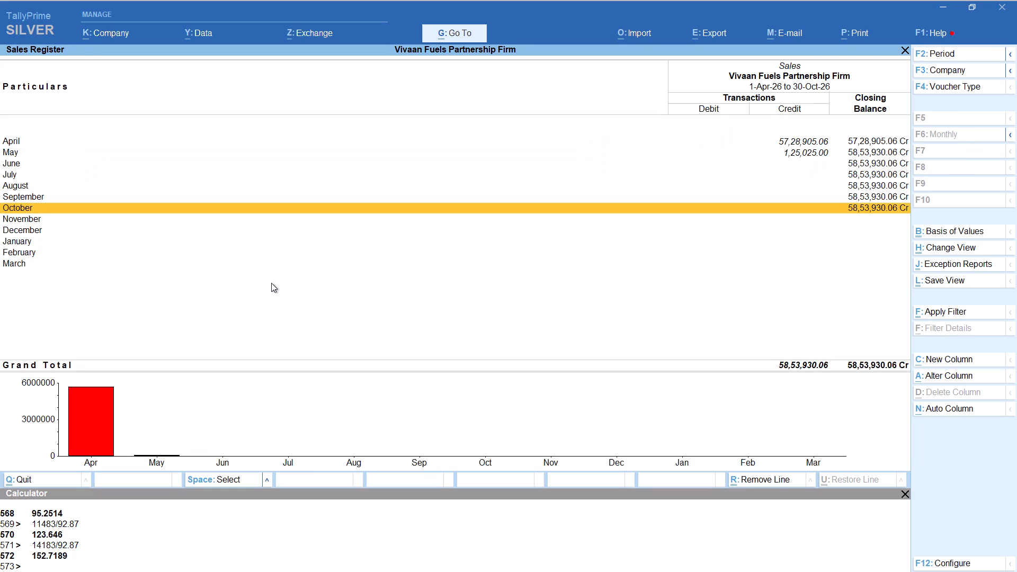
key(Up)
key(Up)
key(Up)
key(Up)
key(Up)
key(Return)
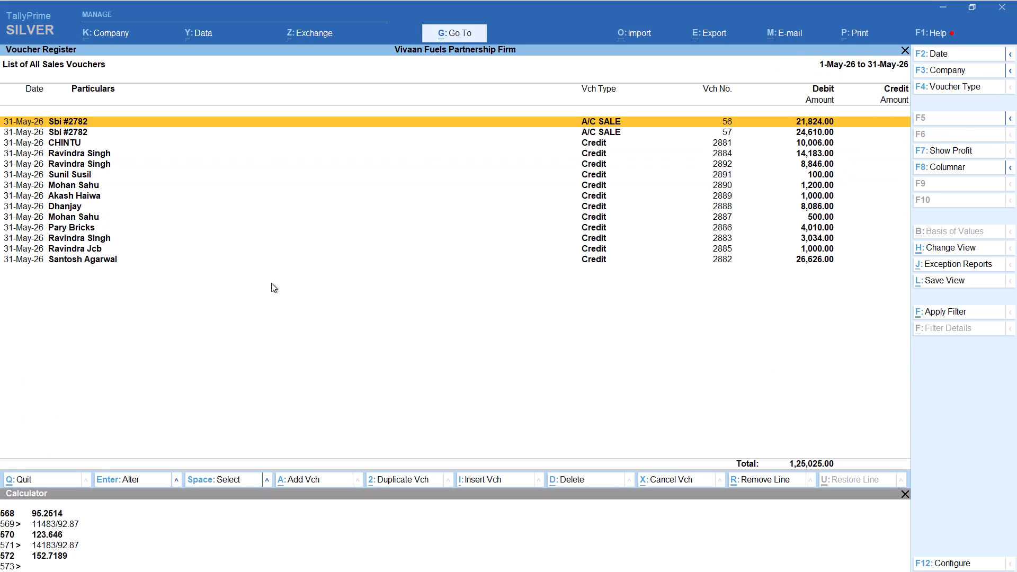
key(Escape)
key(Return)
key(Return)
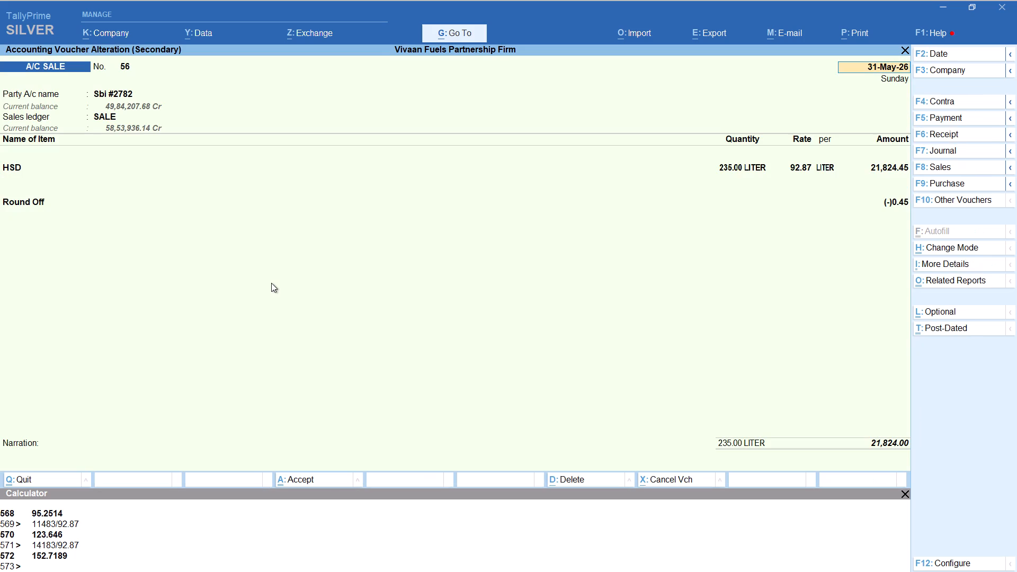
key(1)
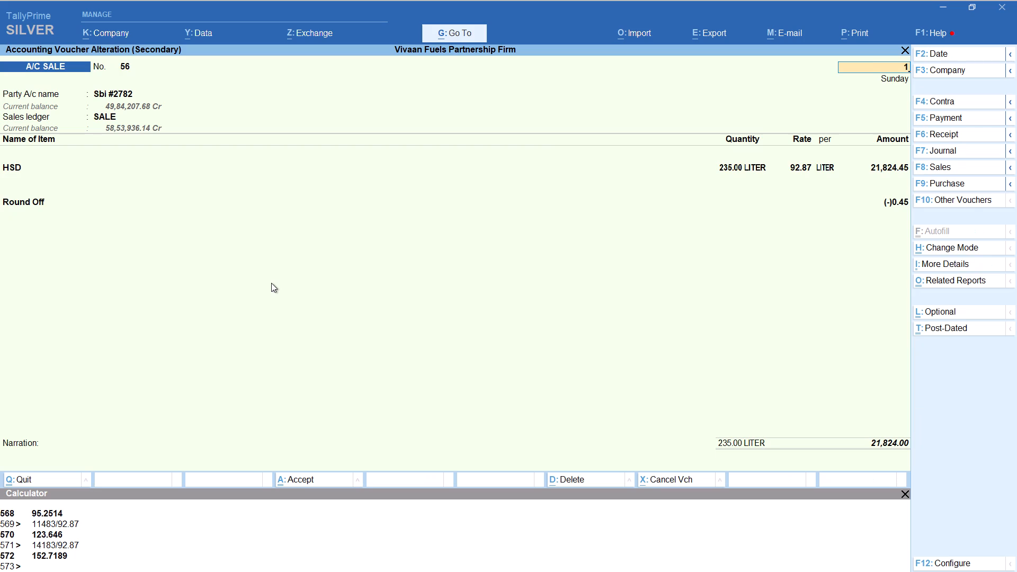
text(/5)
key(Return)
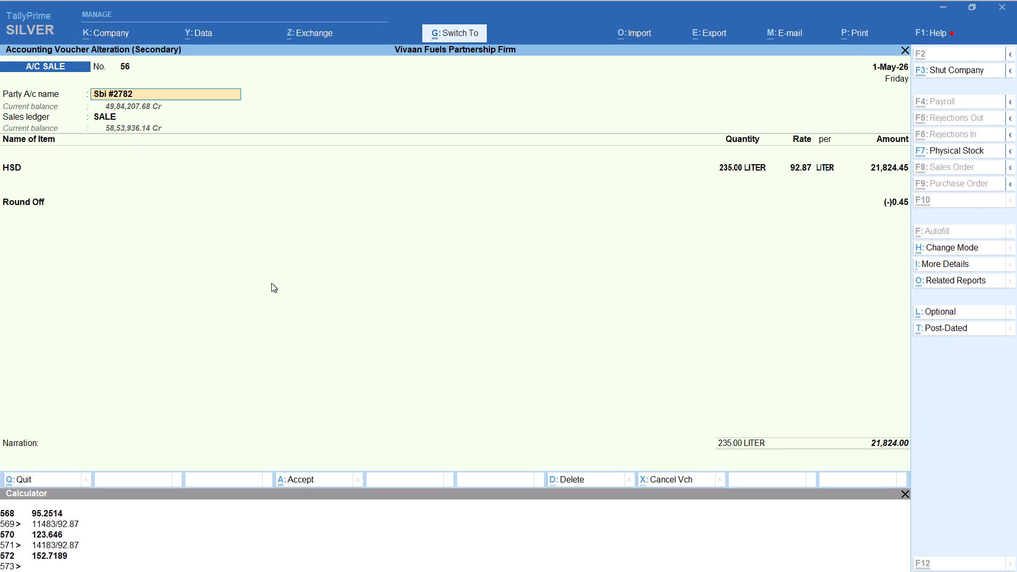
key(ctrl+a)
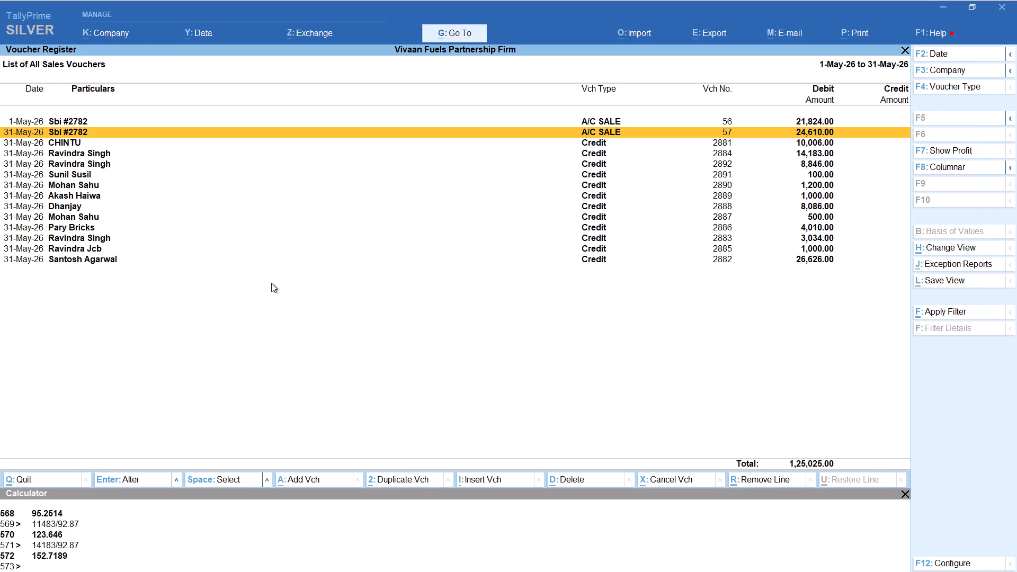
Change the date of A/C SALE voucher 57 to 1-May-26 and save it.
key(Return)
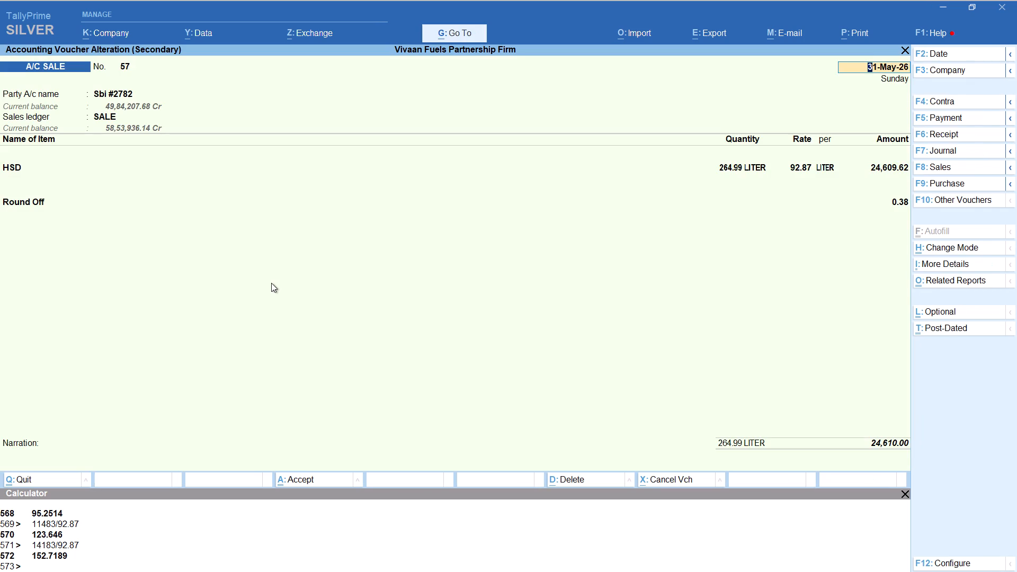
text(1/5)
key(Return)
key(ctrl+a)
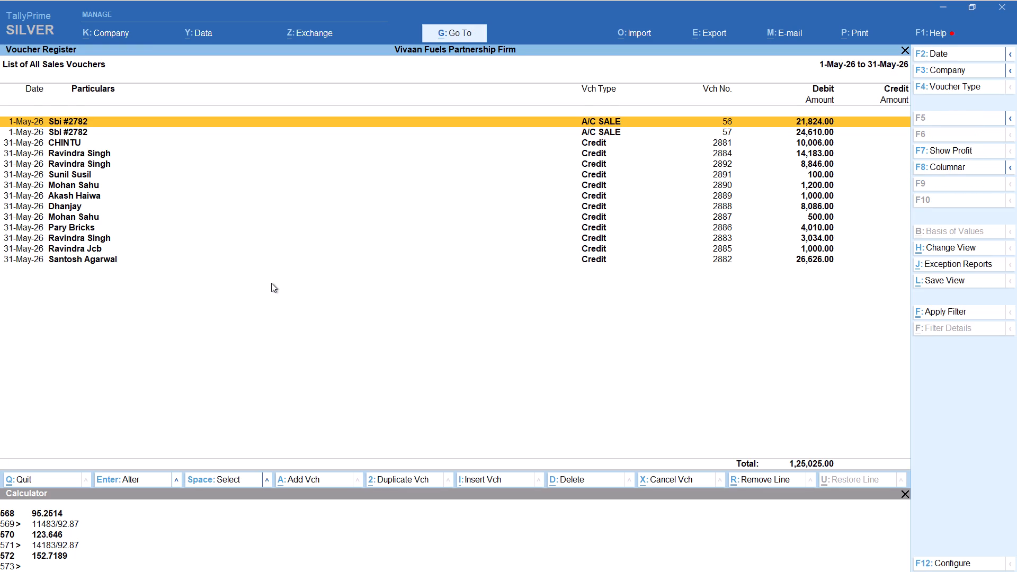
Change the date of Credit voucher 2881 for 10,006.00 to 1-May-26 and save it.
key(Down)
key(Down)
key(Return)
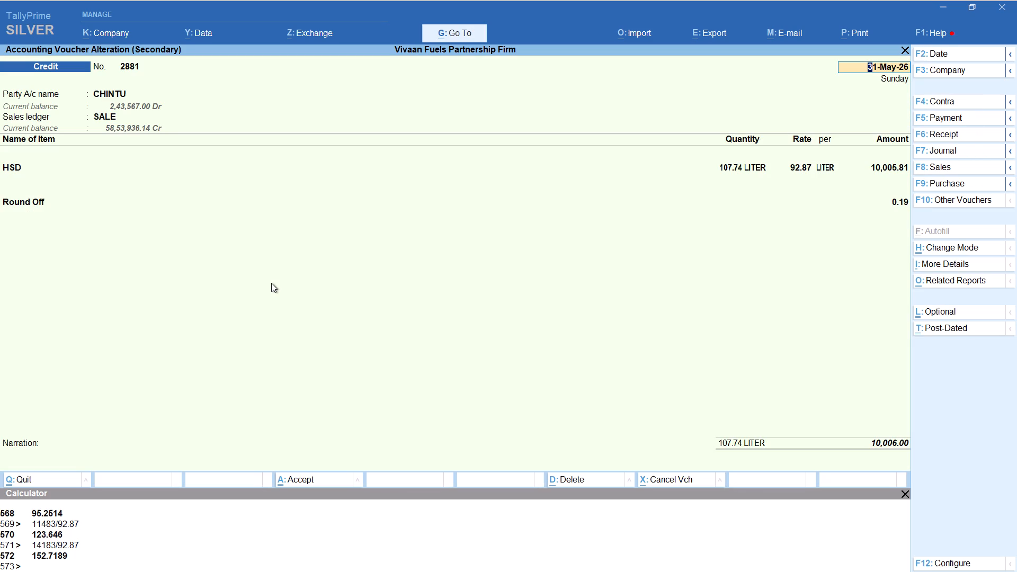
text(1/5)
key(Return)
key(ctrl+a)
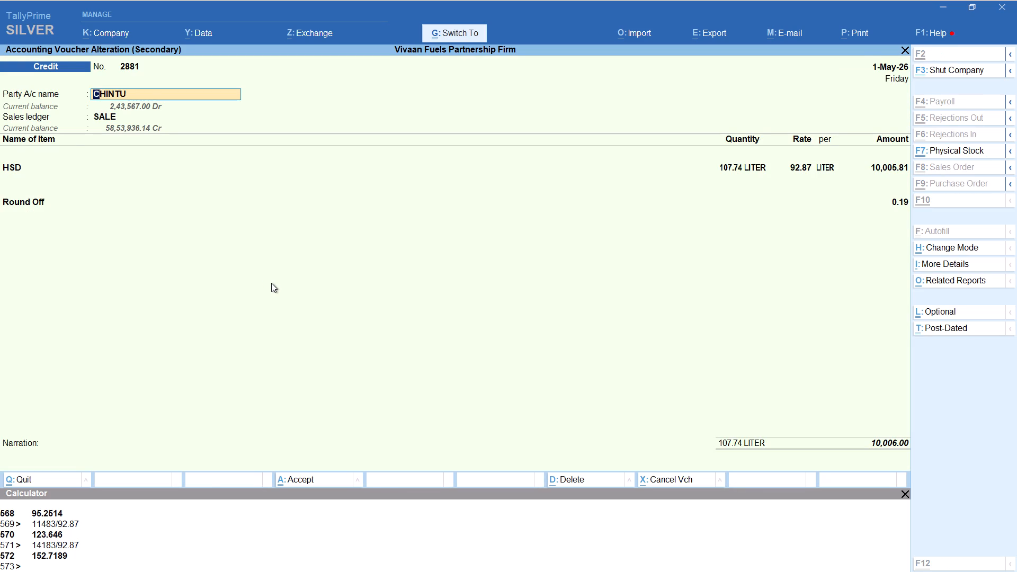
Change the date of Credit voucher 2884 for 14,183.00 to 1-May-26 and save it.
key(Down)
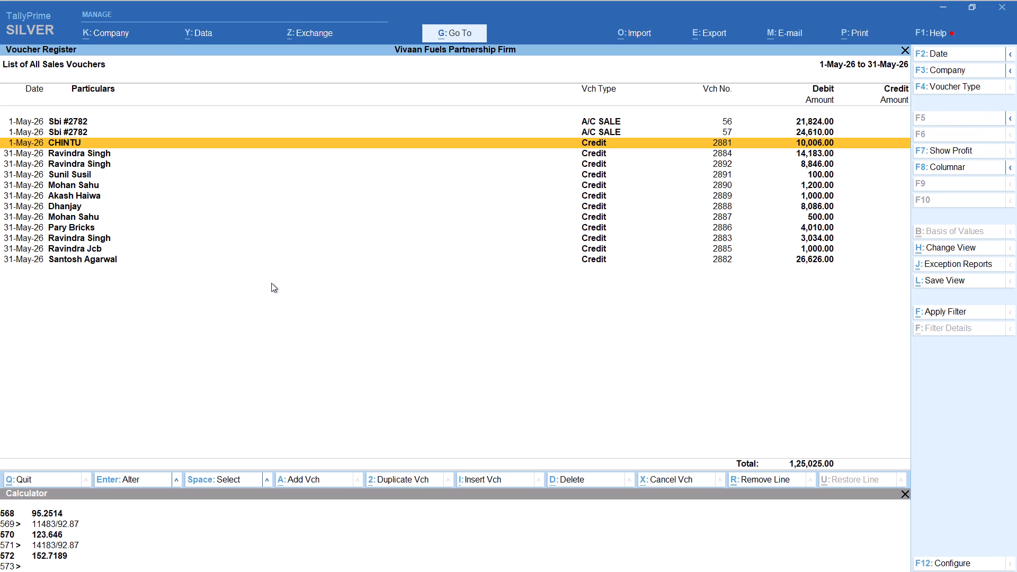
key(Down)
key(Return)
text(1/5)
key(Return)
key(ctrl+a)
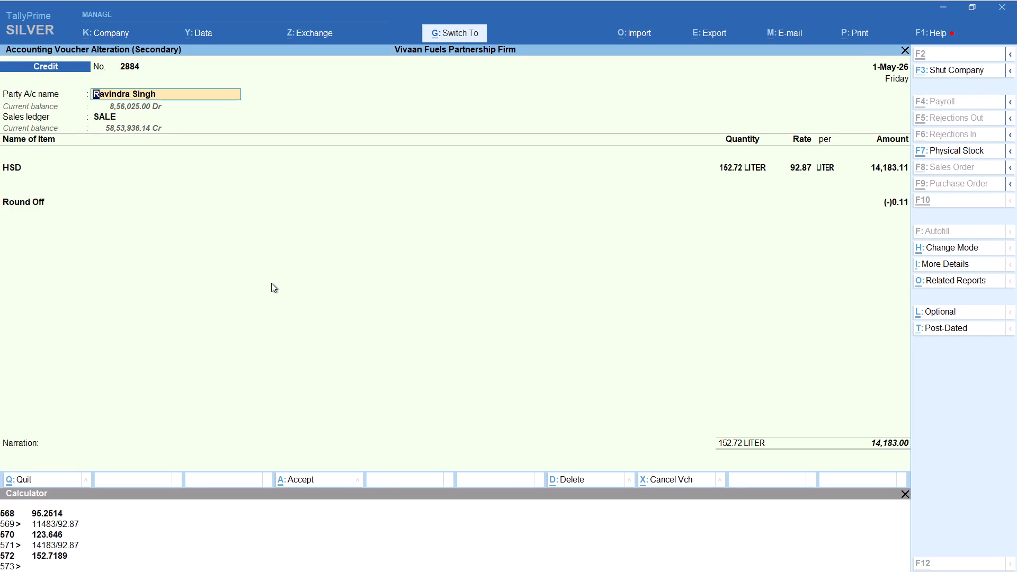
Change the date of Credit voucher 2892 for 8,846.00 to 1-May-26 and save it.
key(Down)
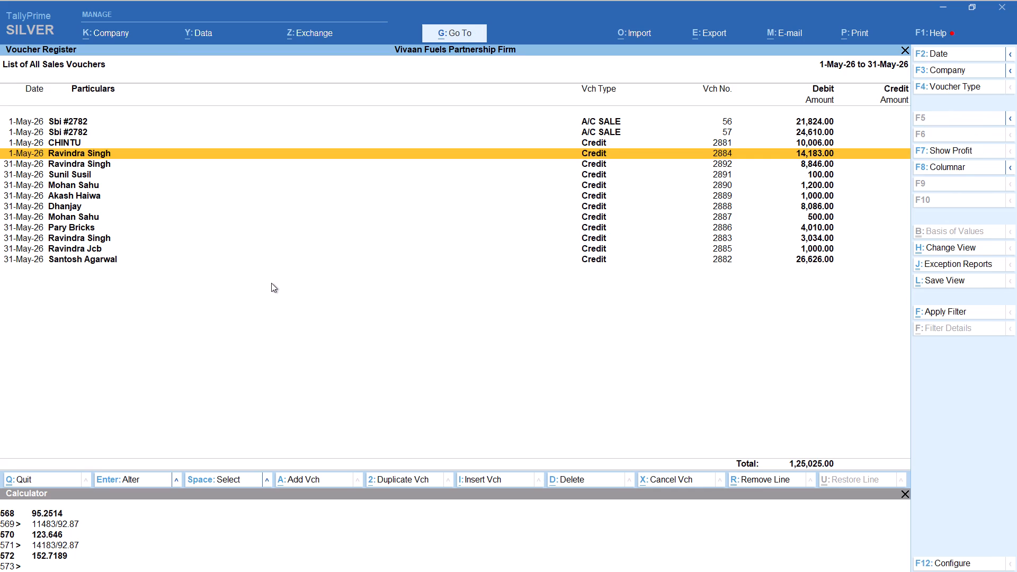
key(Up)
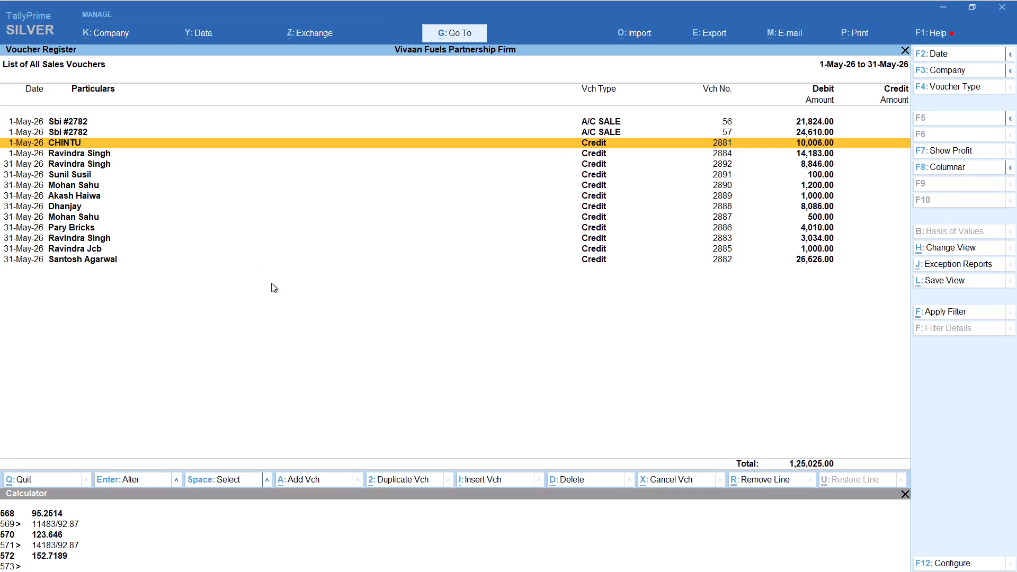
key(Down)
key(Down)
key(Return)
text(1/5)
key(Return)
key(ctrl+a)
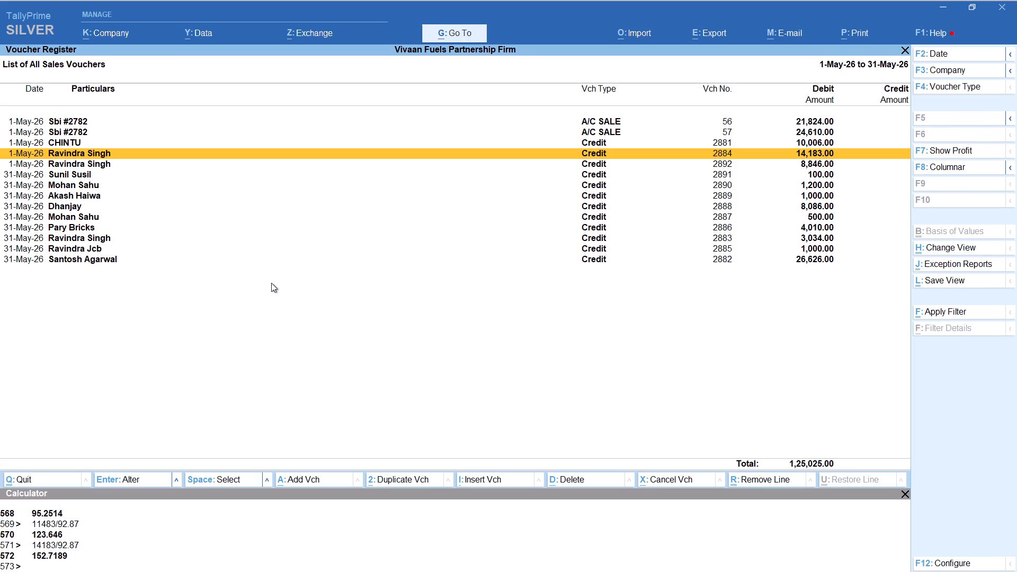
Change the date of Credit voucher 2891 for 100.00 to 1-May-26 and save it.
key(Down)
key(Down)
key(Return)
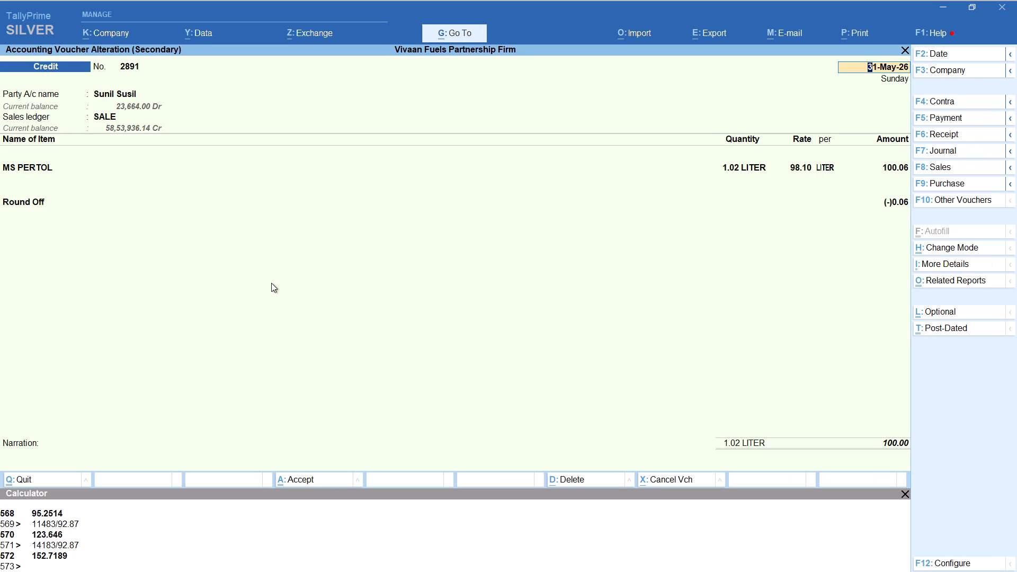
text(1/5)
key(Return)
key(ctrl+a)
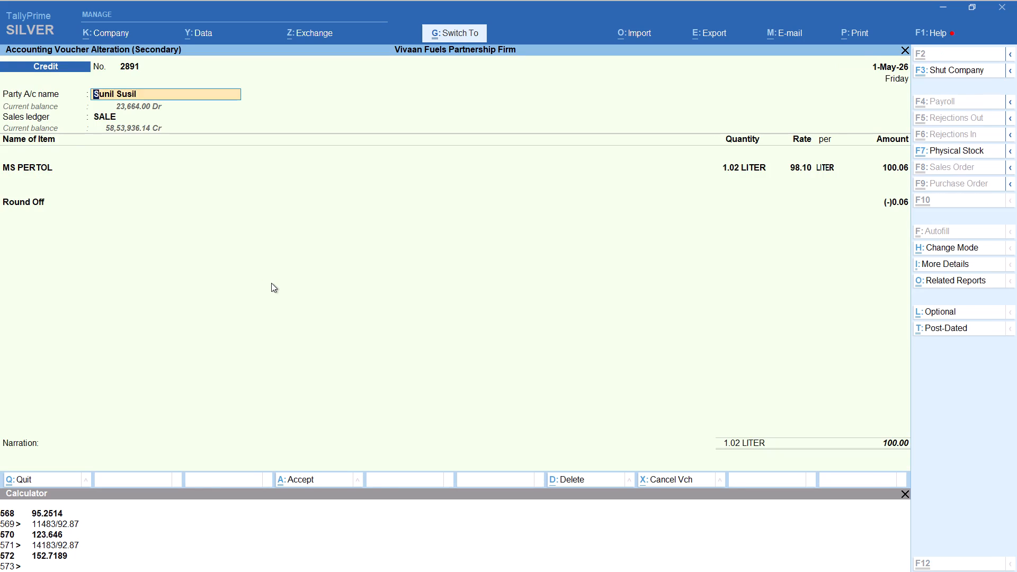
Change the date of Credit voucher 2890 for 1,200.00 to 1-May-26 and save it.
key(Down)
key(Down)
key(Return)
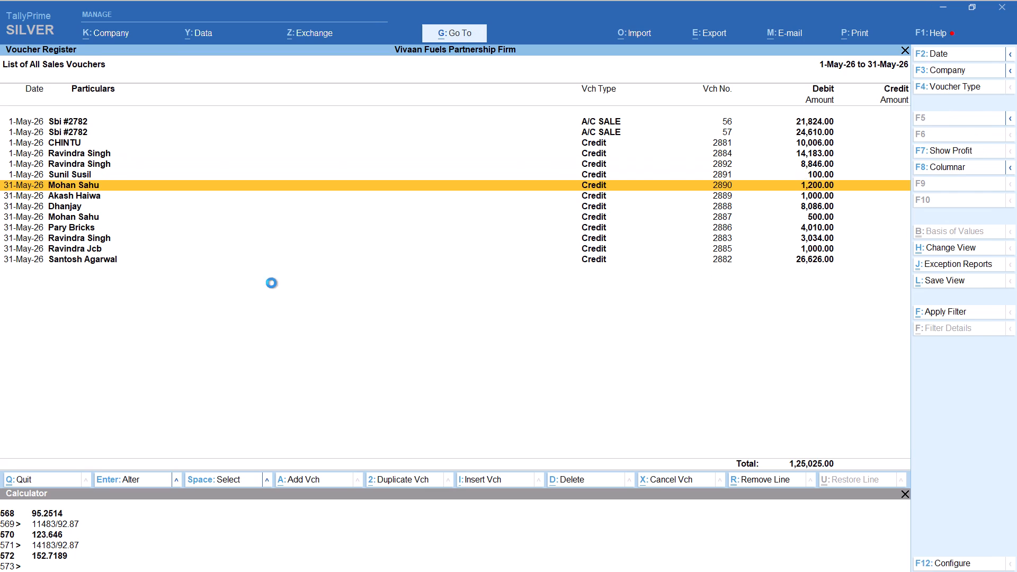
text(1/5)
key(Return)
key(ctrl+a)
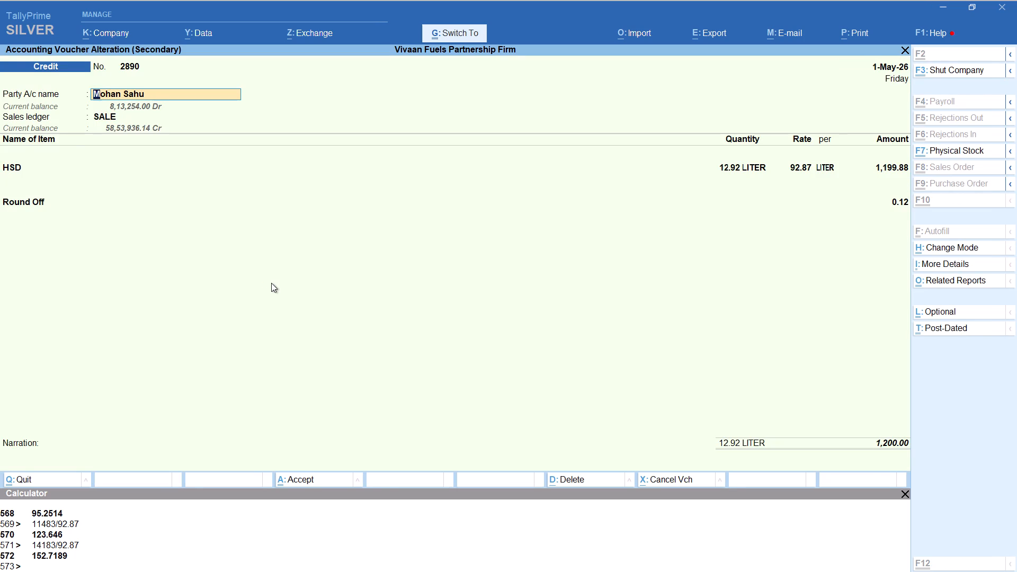
Change the date of Credit voucher 2889 for 1,000.00 to 1-May-26 and save it.
key(Down)
key(Down)
key(Return)
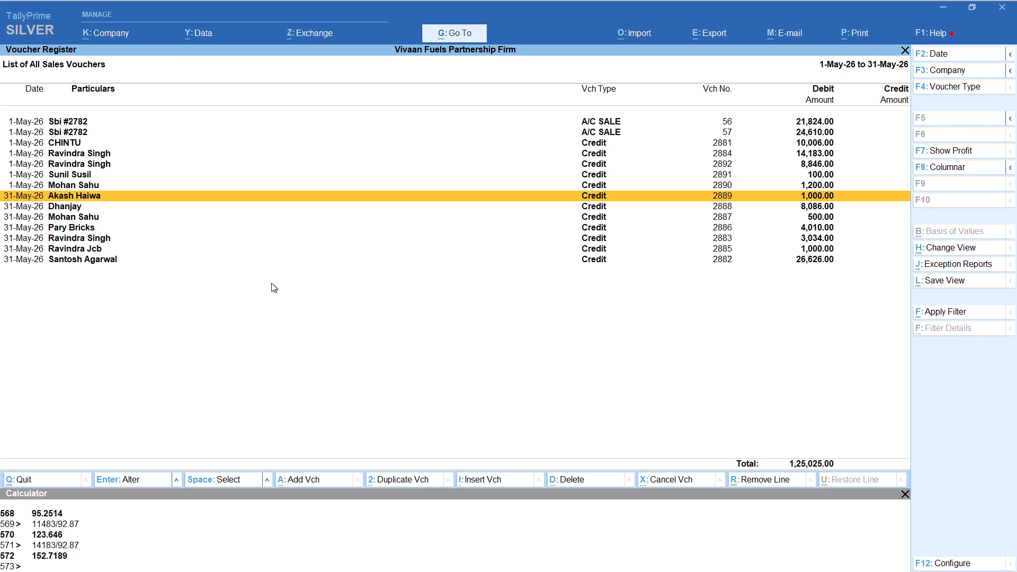
text(1/5)
key(Return)
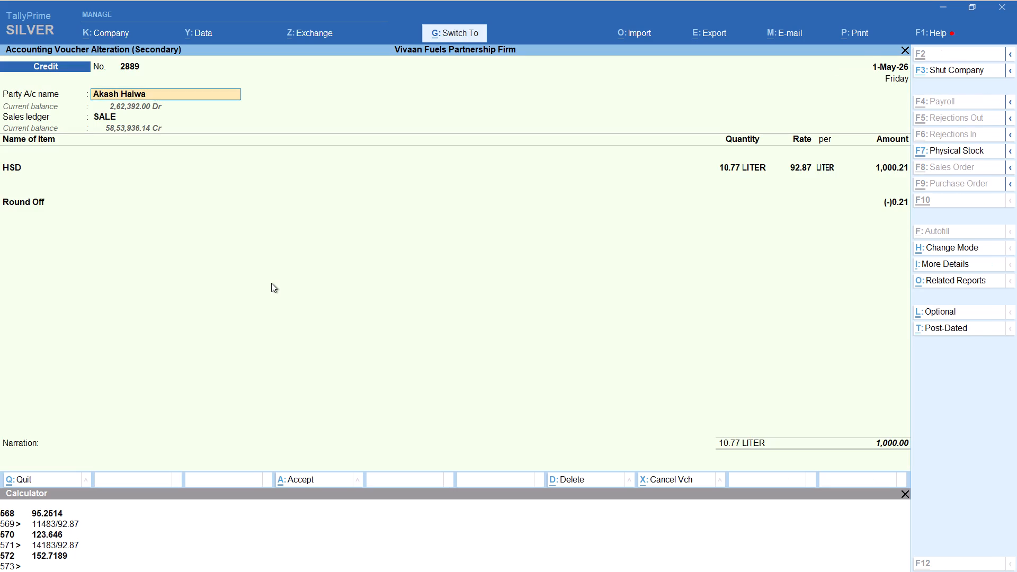
key(ctrl+a)
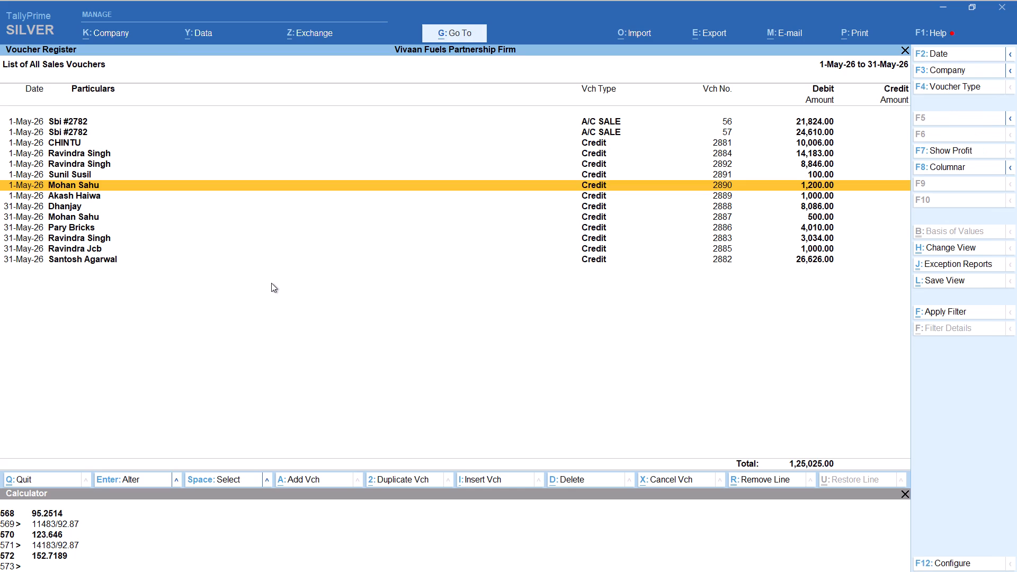
Change the date of Credit voucher 2888 for 8,086.00 to 1-May-26 and save it.
key(Down)
key(Down)
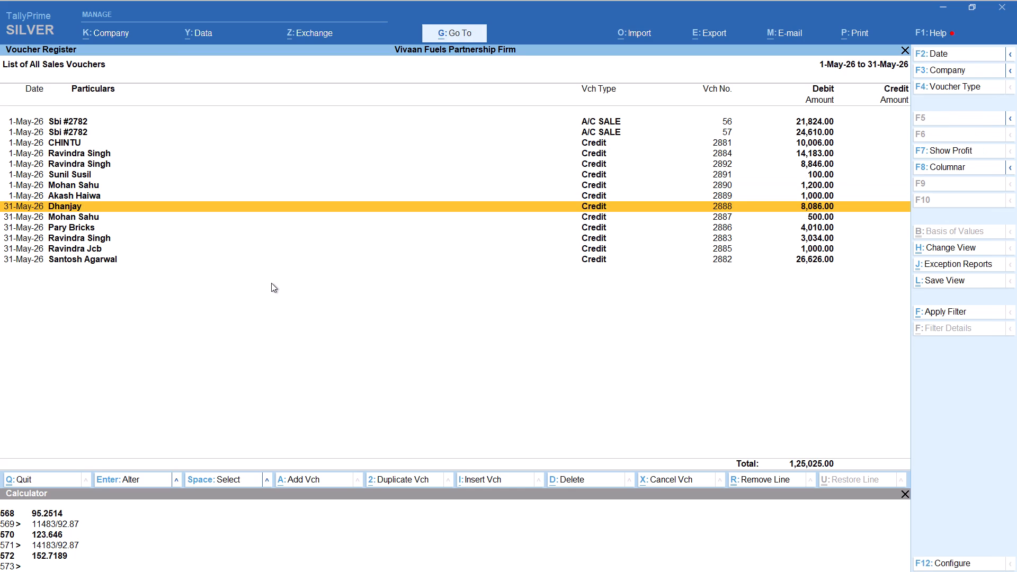
key(Return)
text(1/5)
key(Return)
key(ctrl+a)
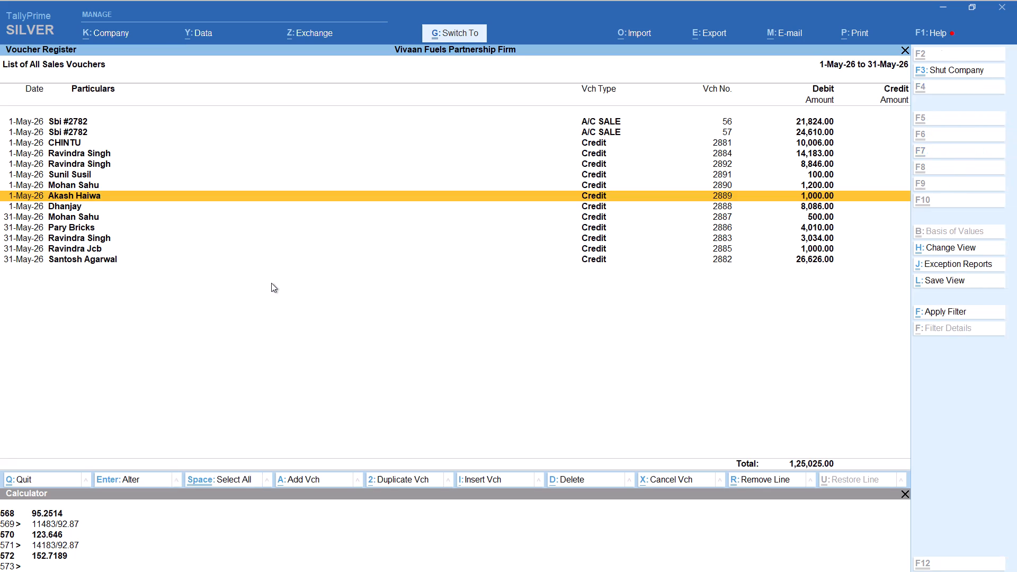
Change the date of Credit voucher 2887 for 500.00 to 1-May-26 and save it.
key(Down)
key(Down)
key(Return)
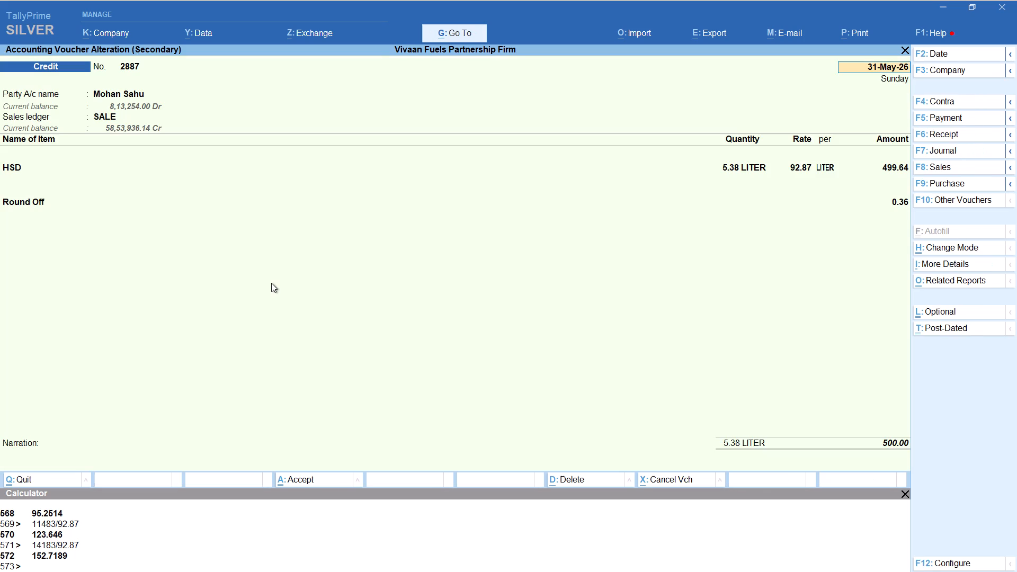
text(1/5)
key(Return)
key(ctrl+a)
Change the date of Credit voucher 2886 for 4,010.00 to 1-May-26 and save it.
key(Down)
key(Down)
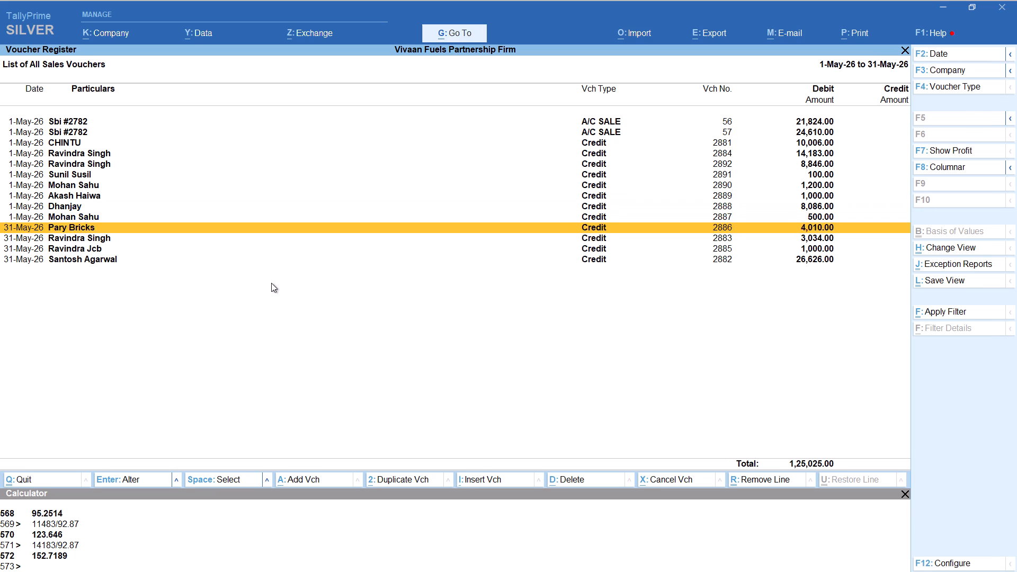
key(Return)
text(1/5)
key(Return)
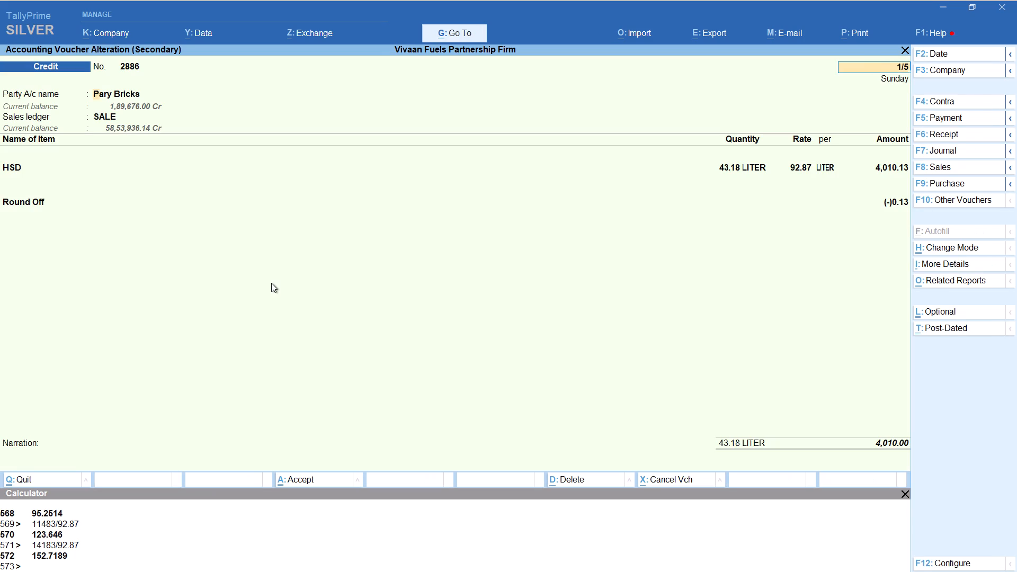
key(ctrl+a)
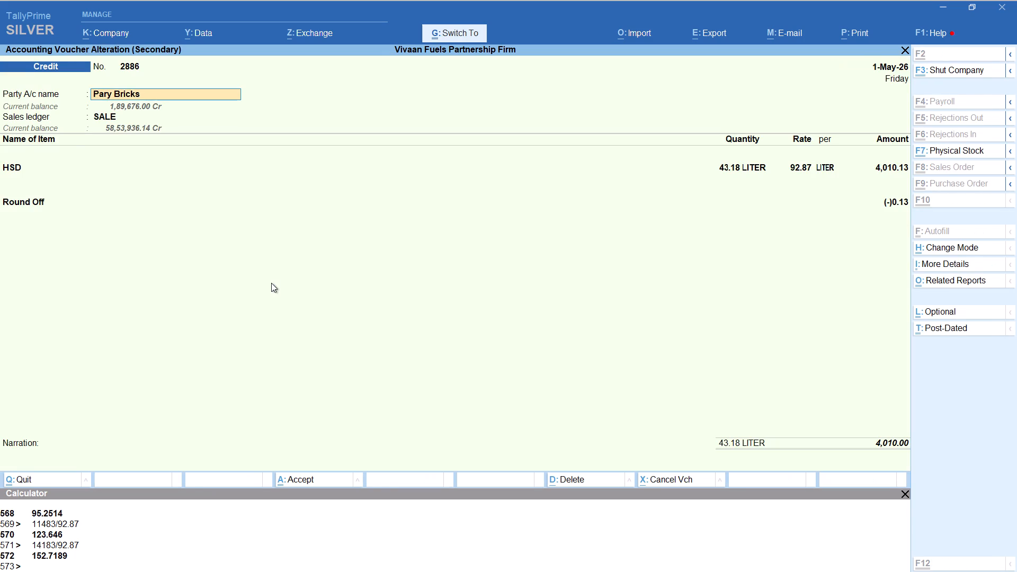
Change the date of Credit voucher 2883 for 3,034.00 to 1-May-26 and save it.
key(Down)
key(Down)
key(Return)
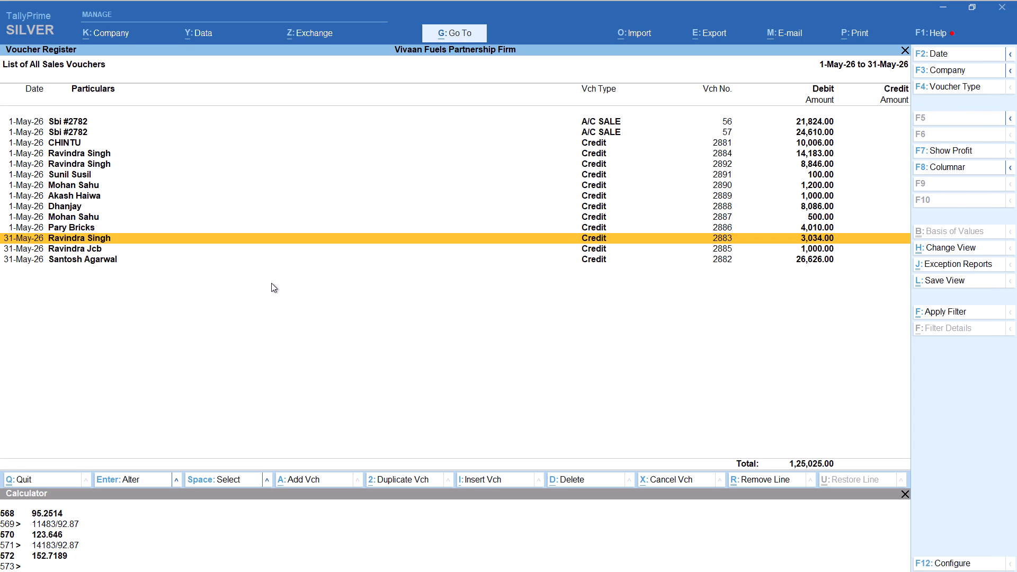
text(1/5)
key(Return)
key(ctrl+a)
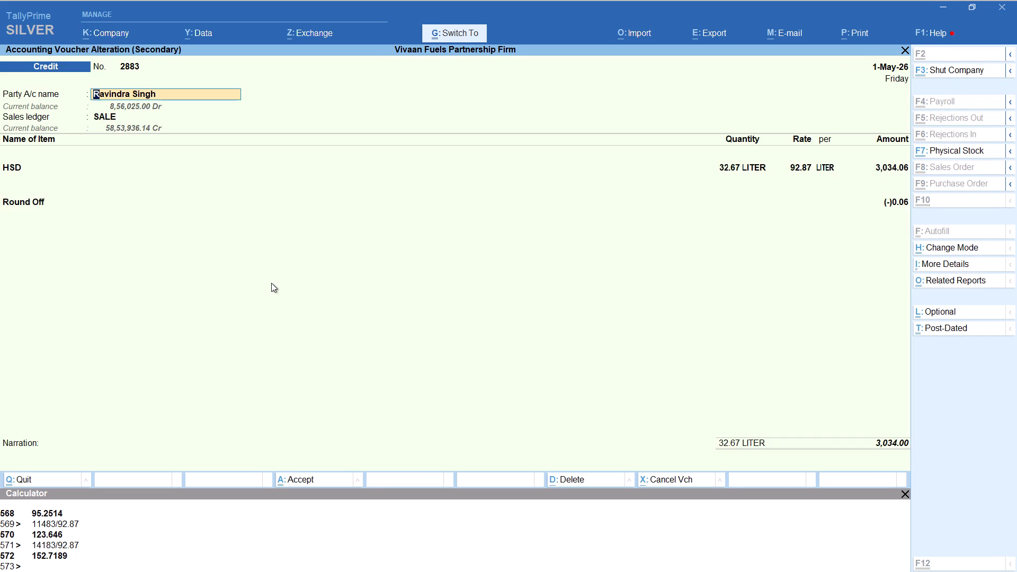
Change the date of Credit voucher 2885 for 1,000.00 to 1-May-26 and save it.
key(Down)
key(Down)
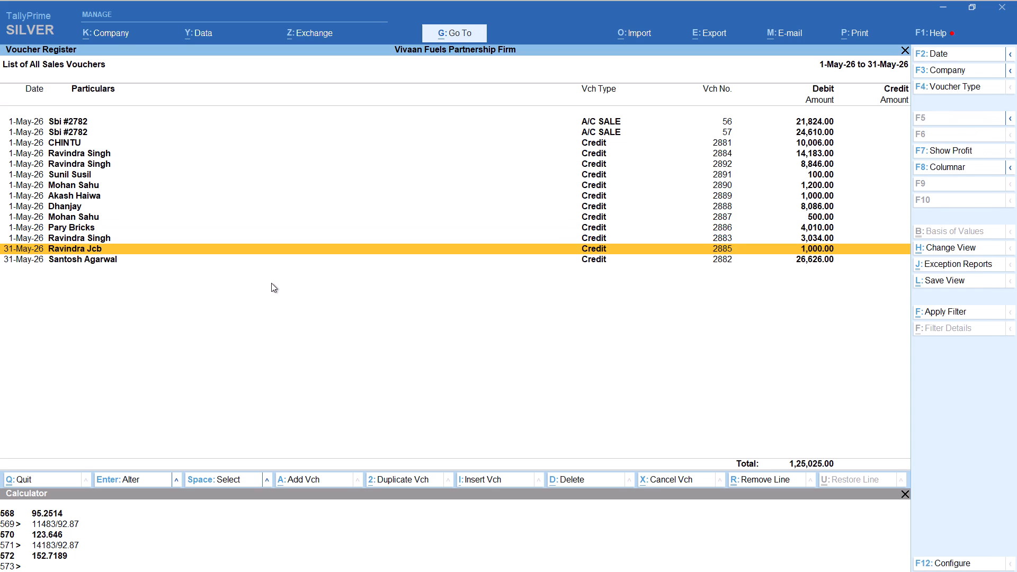
key(Return)
text(1/5)
key(Return)
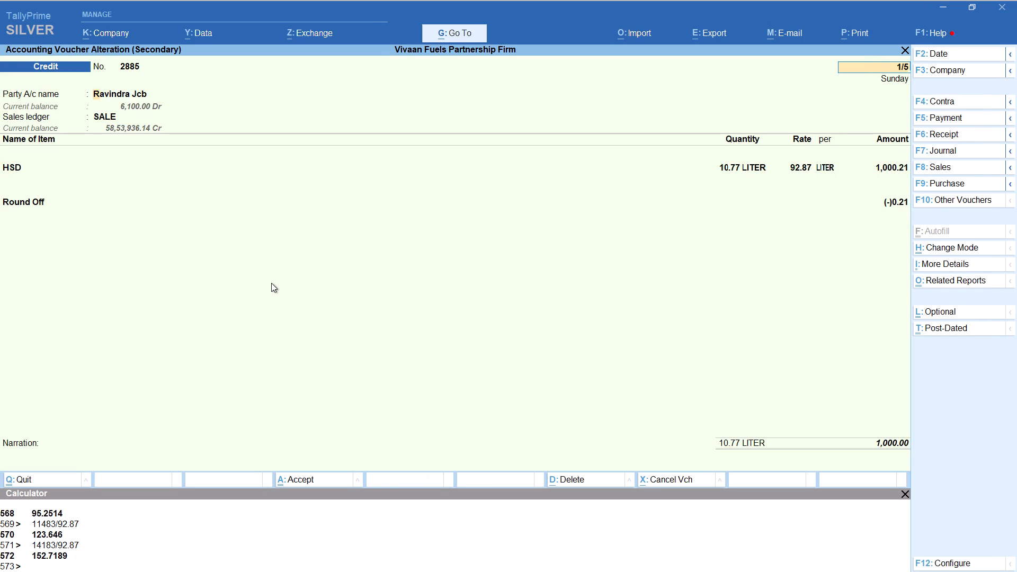
key(ctrl+a)
Change the date of Credit voucher 2882 for 26,626.00 to 1-May-26 and save it.
key(Down)
key(Down)
key(Return)
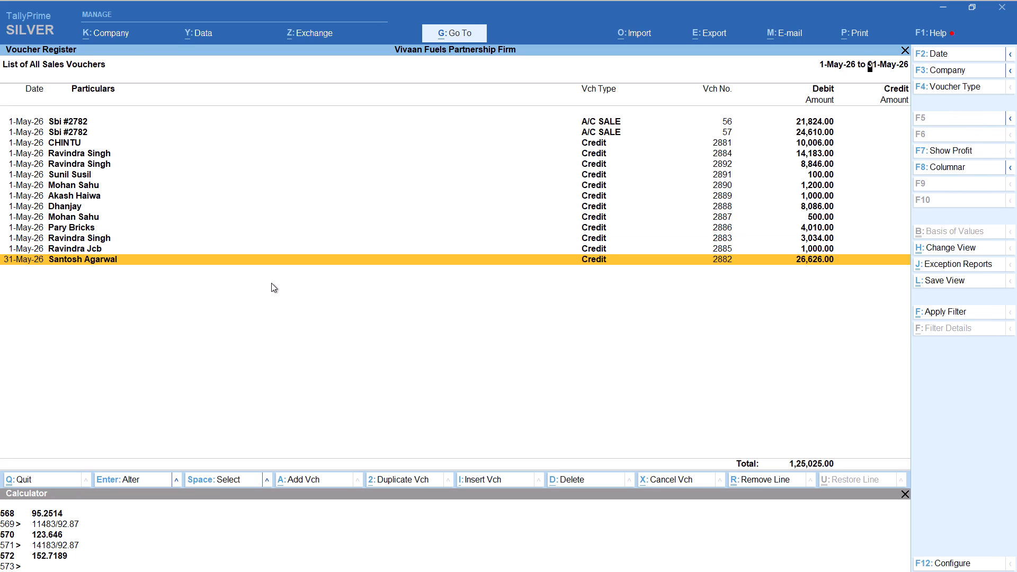
text(1/5)
key(Return)
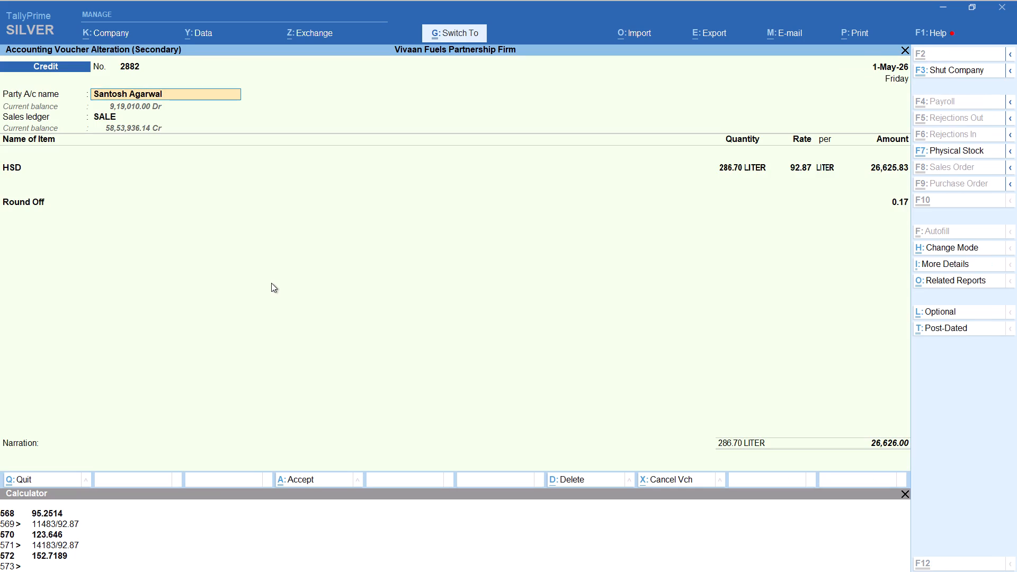
key(ctrl+a)
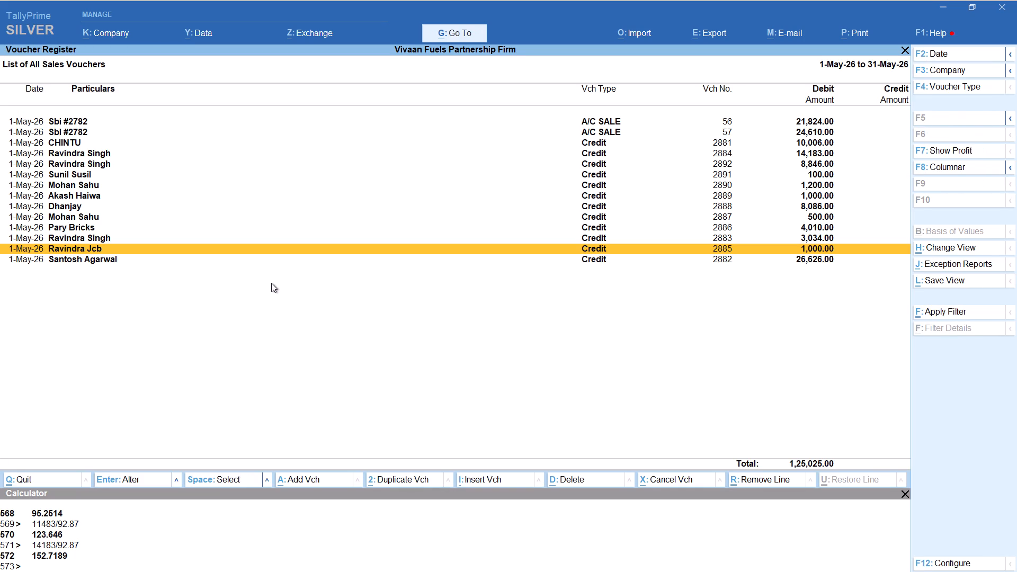
Set the sales voucher register's date to 2-May-26.
key(F2)
key(2)
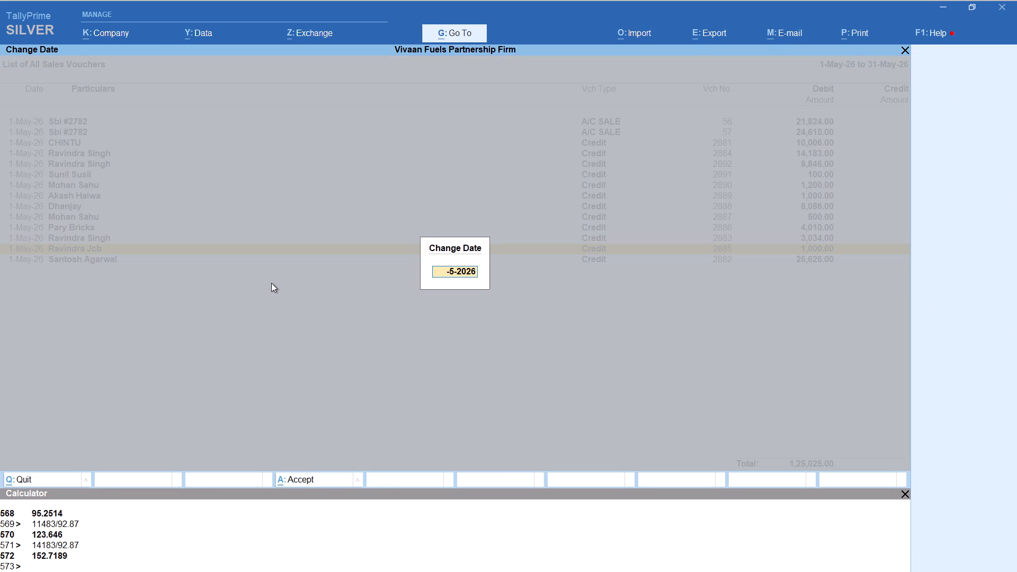
key(Return)
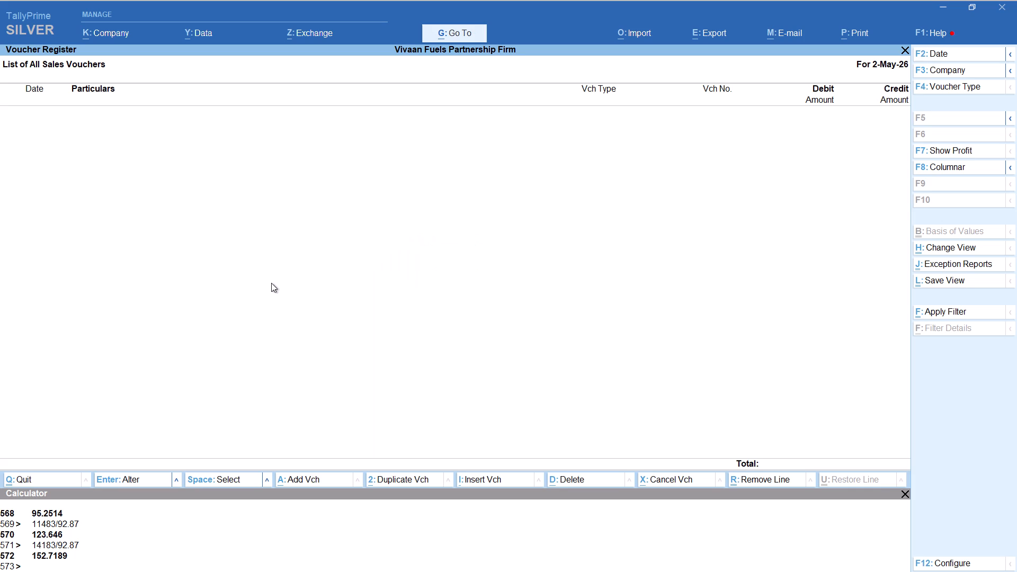
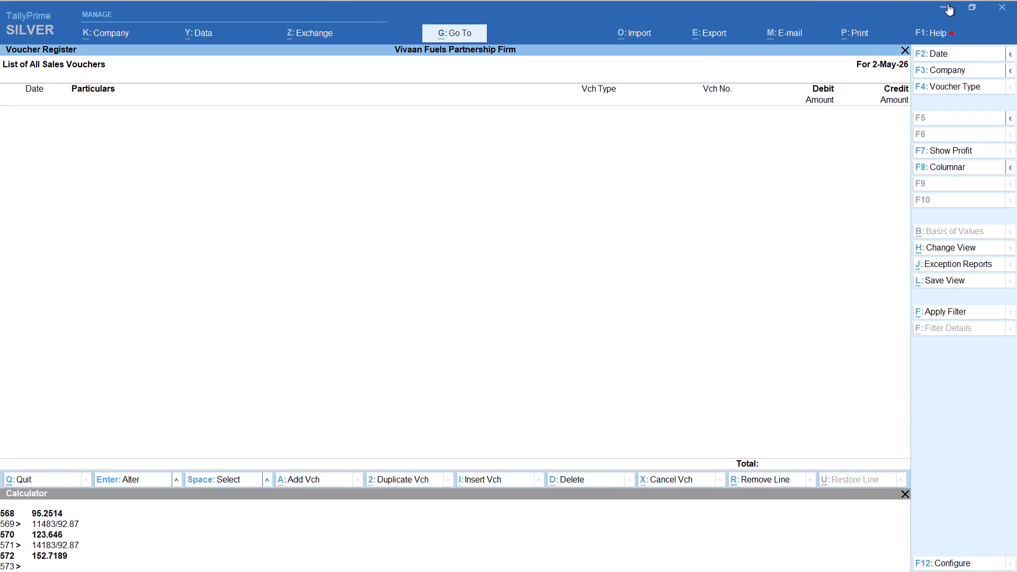
Switch to the balance sheet workbook in Excel to consult the May daily sales figures.
click(948, 4)
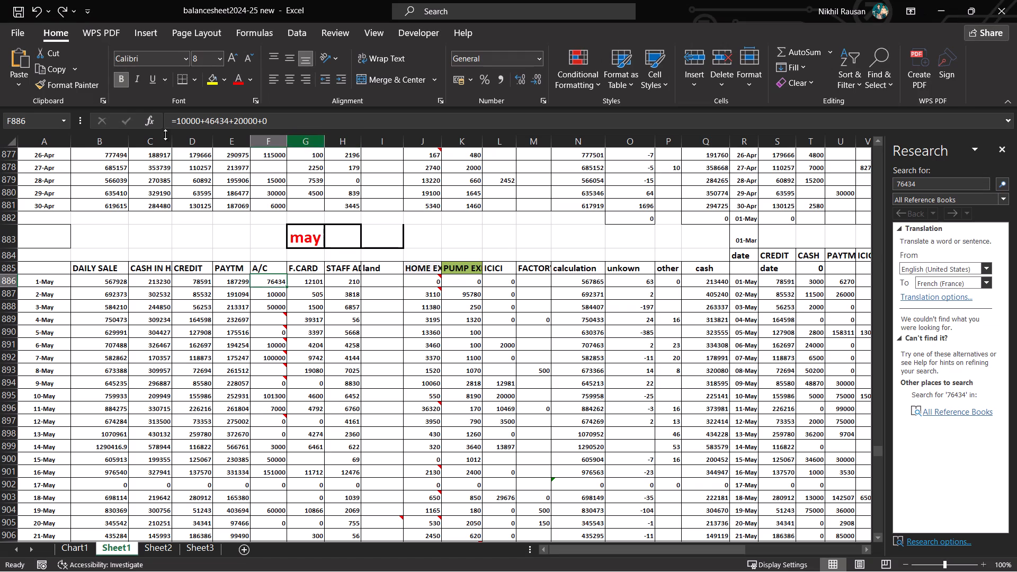